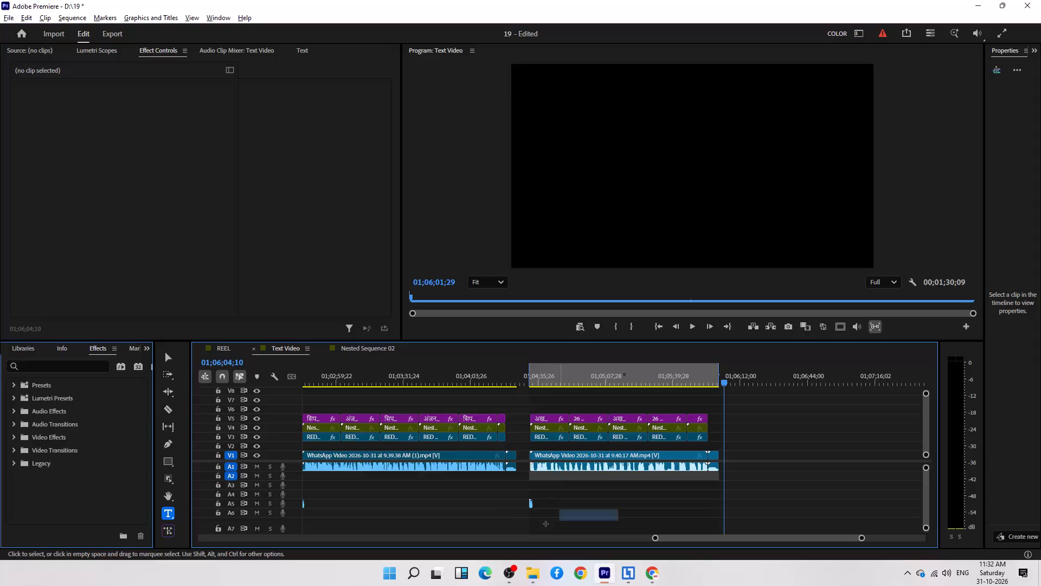
# Copy the Breaking Bug with Music clip from the previous story and paste it at 01;06;04;10 to open a new story.
pyautogui.hotkey('ctrl', 'c')
pyautogui.hotkey('ctrl', 'v')
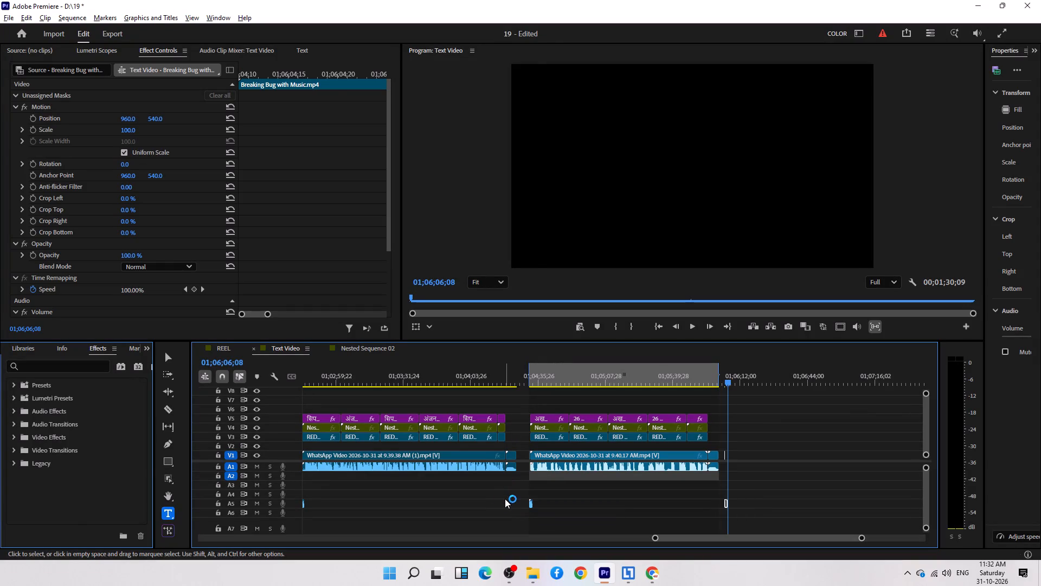
# Add WhatsApp Video 2026-10-31 at 11.23.56 AM from the Downloads folder to V1/A1, directly after the pasted Breaking Bug video.
pyautogui.press('=')
pyautogui.press('=')
pyautogui.press('=')
pyautogui.press('=')
pyautogui.click(535, 575)
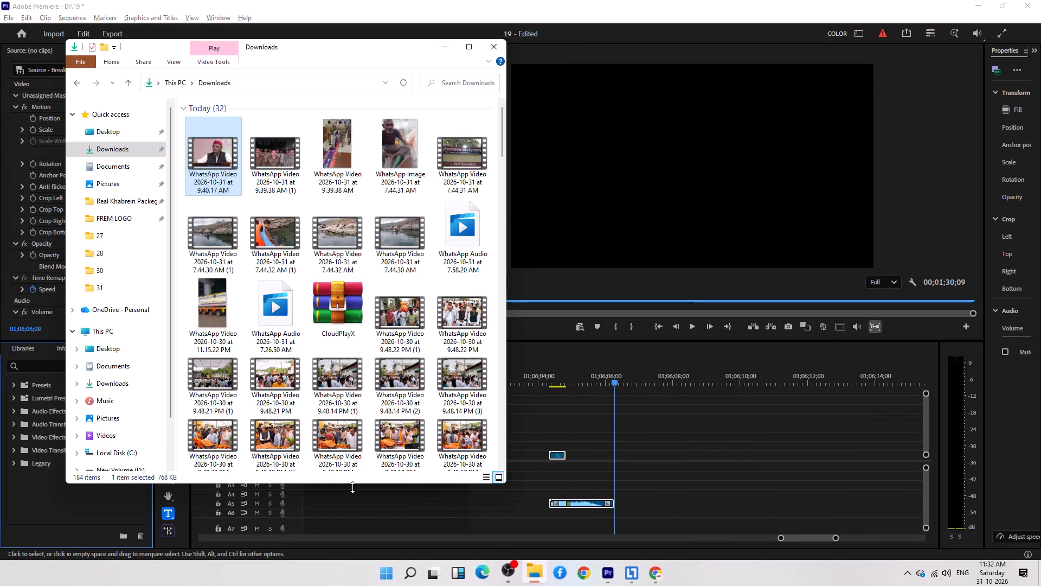
pyautogui.click(136, 150)
pyautogui.click(215, 147)
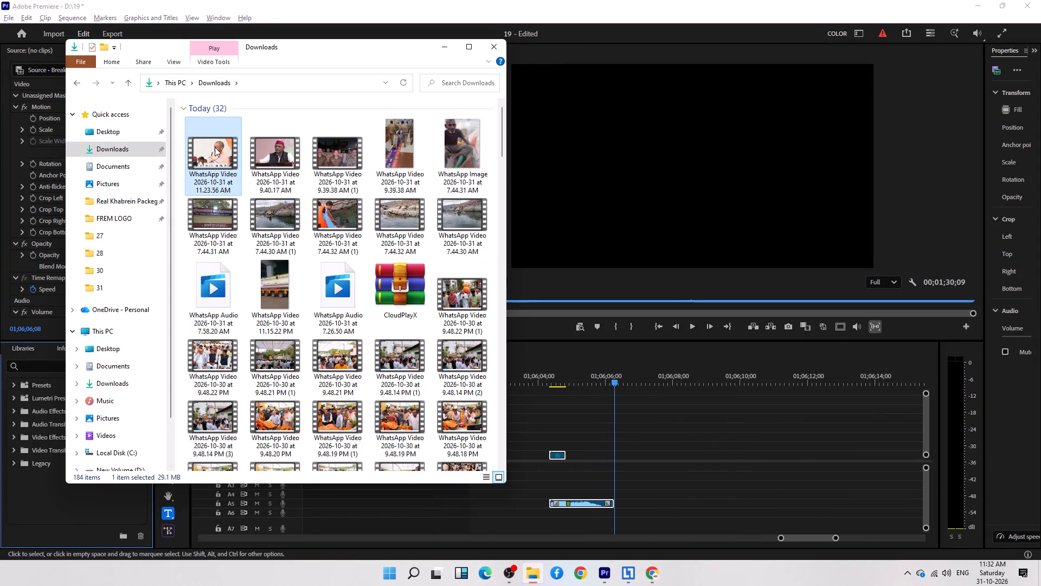
pyautogui.moveTo(214, 164); pyautogui.dragTo(569, 466)
pyautogui.click(690, 429)
pyautogui.moveTo(635, 457); pyautogui.dragTo(630, 459)
pyautogui.click(672, 425)
# Copy the previous story's first two headline, nested sequence and RED TOP COMPOSE sets to the new video's start, and view them at 01;06;12;01.
pyautogui.press('Up')
pyautogui.press('-')
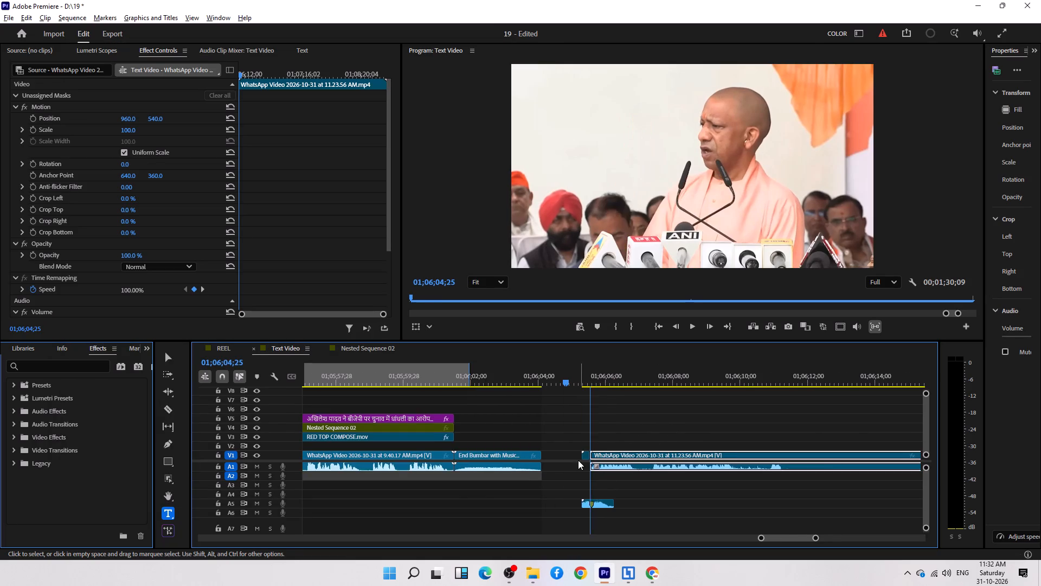
pyautogui.press('-')
pyautogui.press('-')
pyautogui.press('-')
pyautogui.press('-')
pyautogui.press('=')
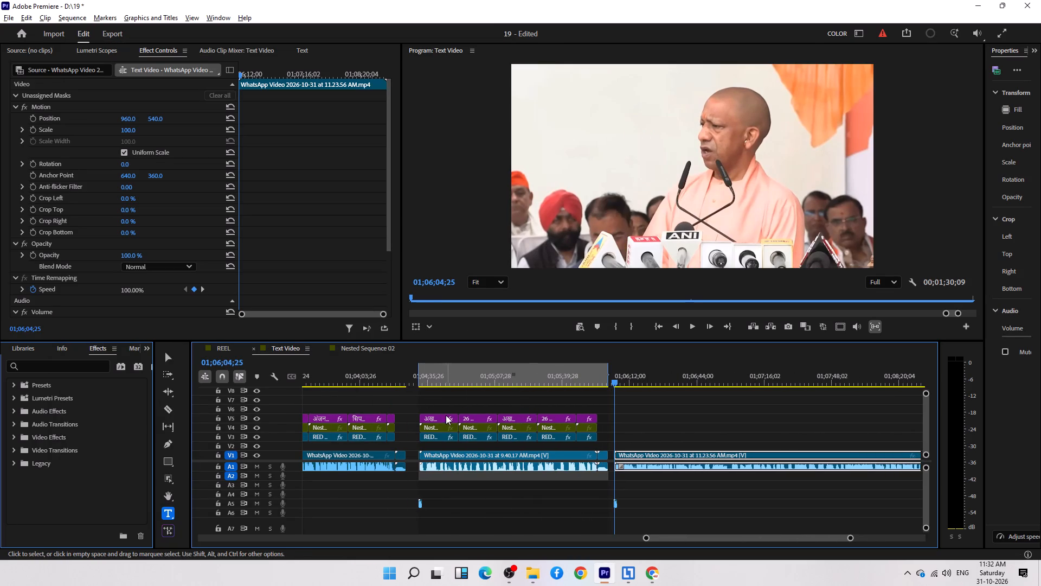
pyautogui.moveTo(421, 403); pyautogui.dragTo(483, 442)
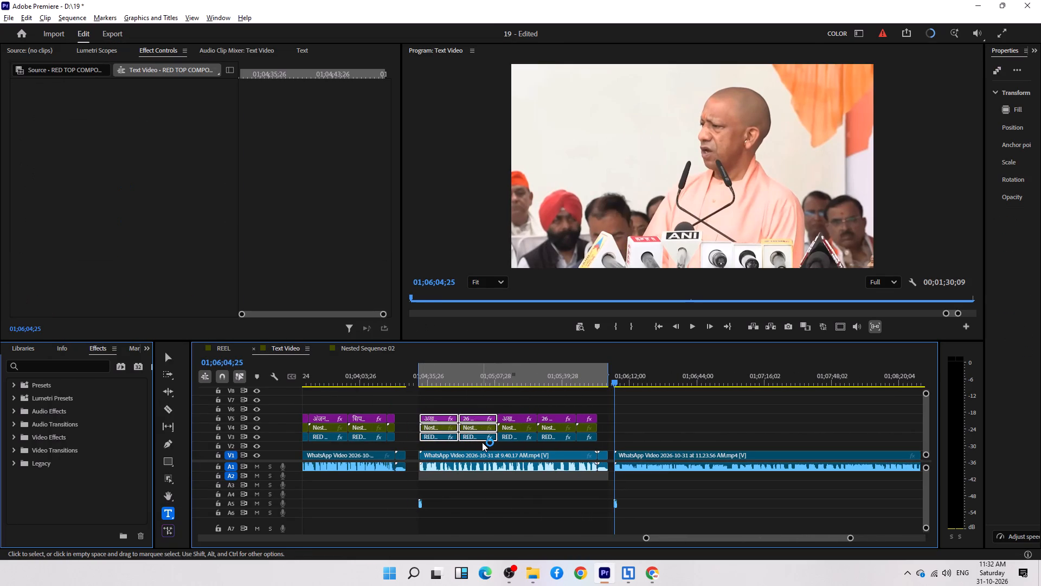
pyautogui.hotkey('ctrl', 'c')
pyautogui.hotkey('ctrl', 'v')
pyautogui.click(631, 374)
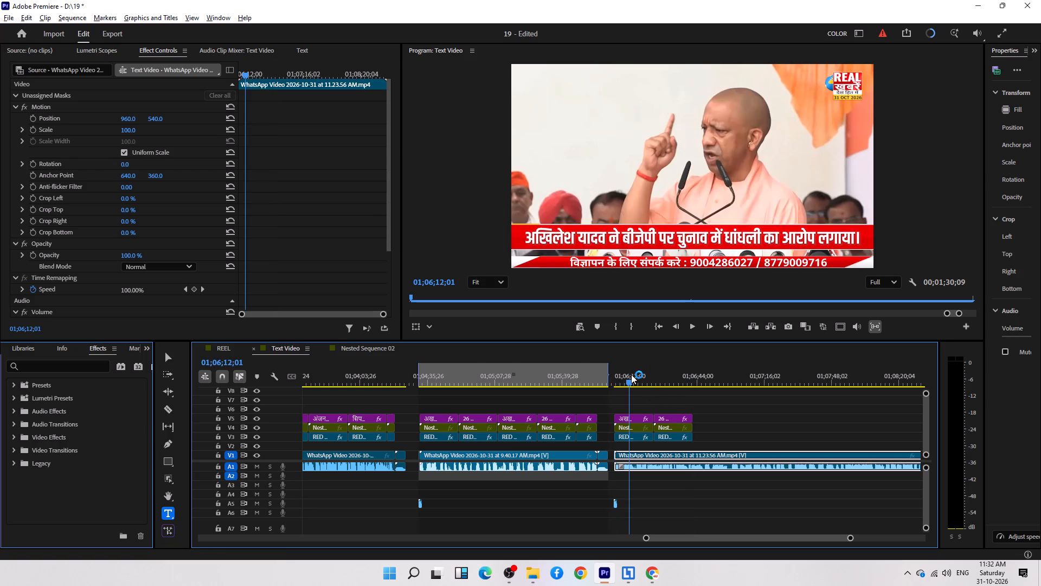
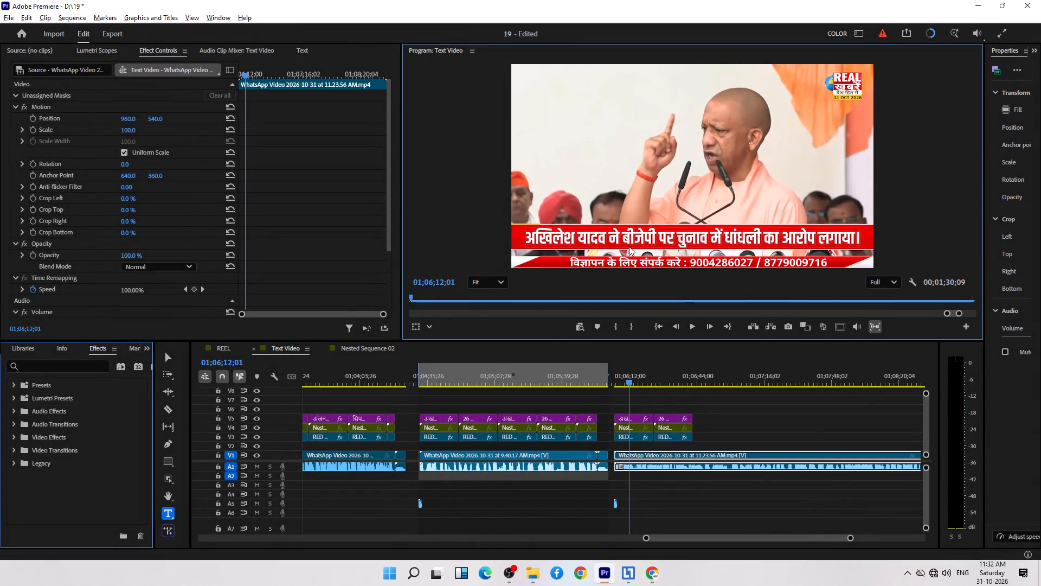
# Replace the first headline's text with the copied line 'लखनऊ में सरदार वल्लभभाई पटेल की जयंती पर CM योगी का संबोधन।'.
pyautogui.hotkey('ctrl', 'v')
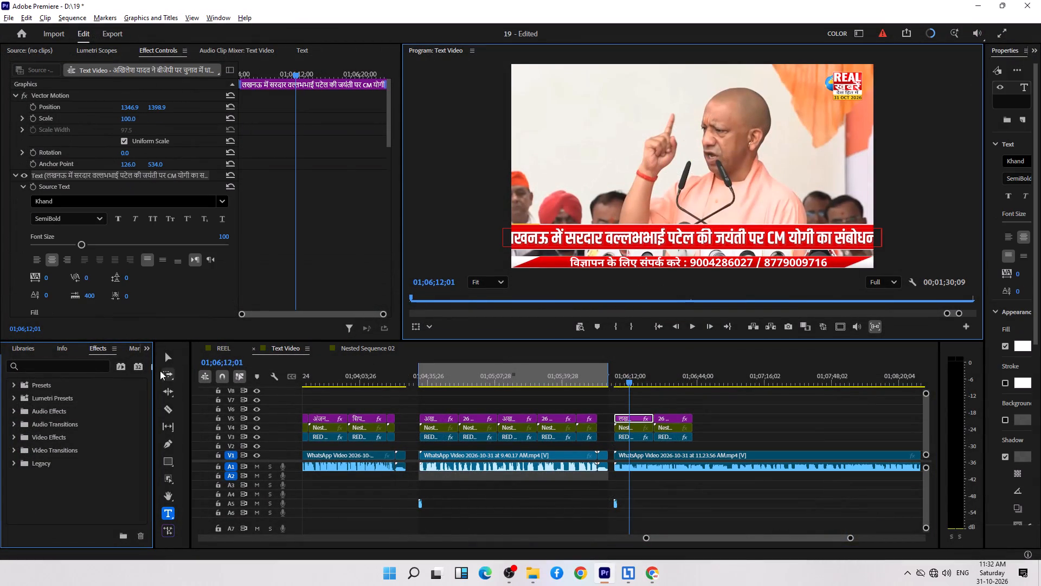
# Scale the first headline down to fit the red banner's width and centre it vertically within the banner.
pyautogui.click(169, 355)
pyautogui.moveTo(500, 241); pyautogui.dragTo(481, 246)
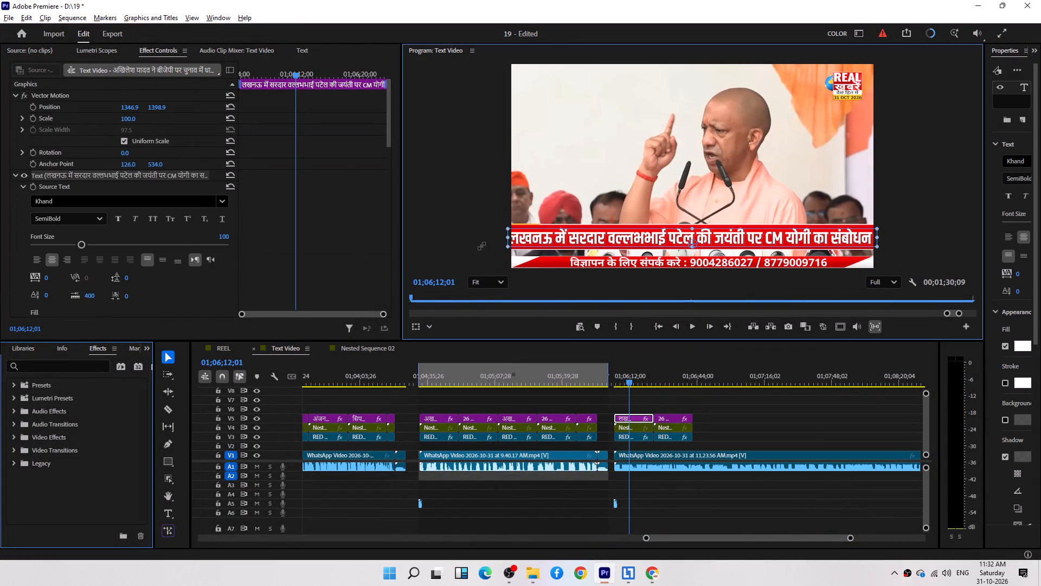
pyautogui.moveTo(481, 246); pyautogui.dragTo(478, 247)
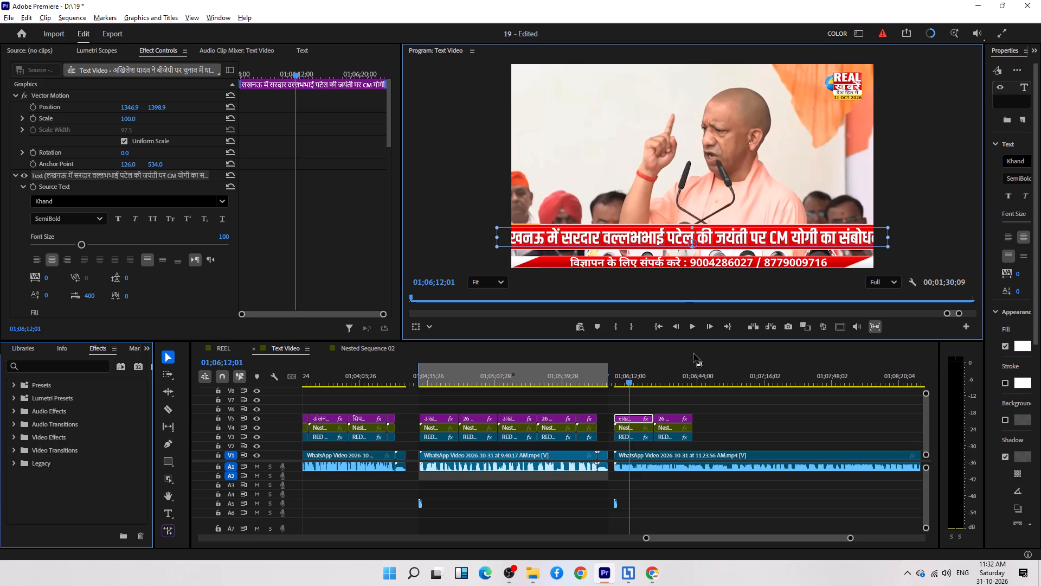
pyautogui.moveTo(889, 236); pyautogui.dragTo(878, 237)
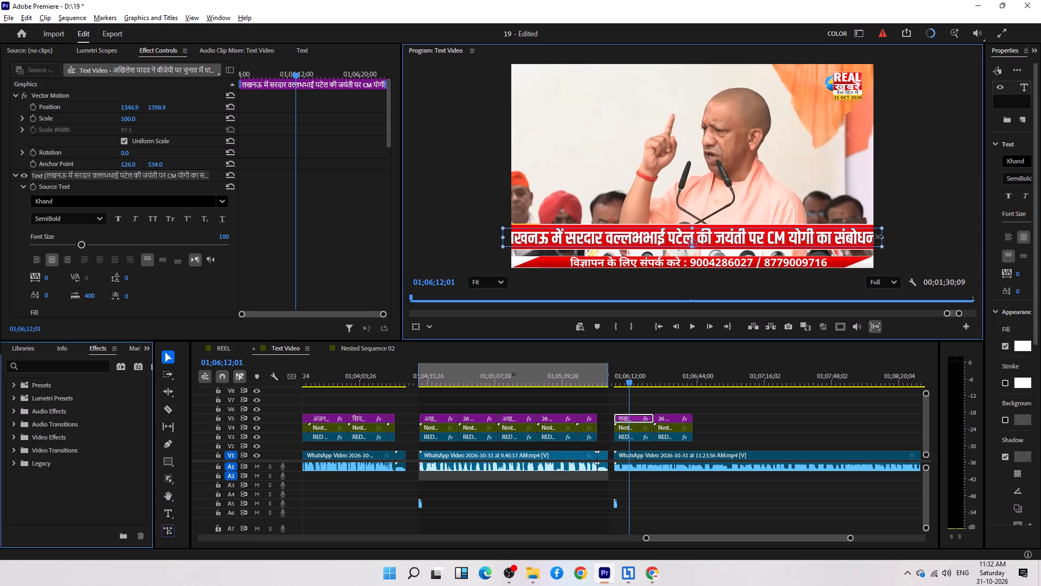
pyautogui.moveTo(878, 237); pyautogui.dragTo(870, 234)
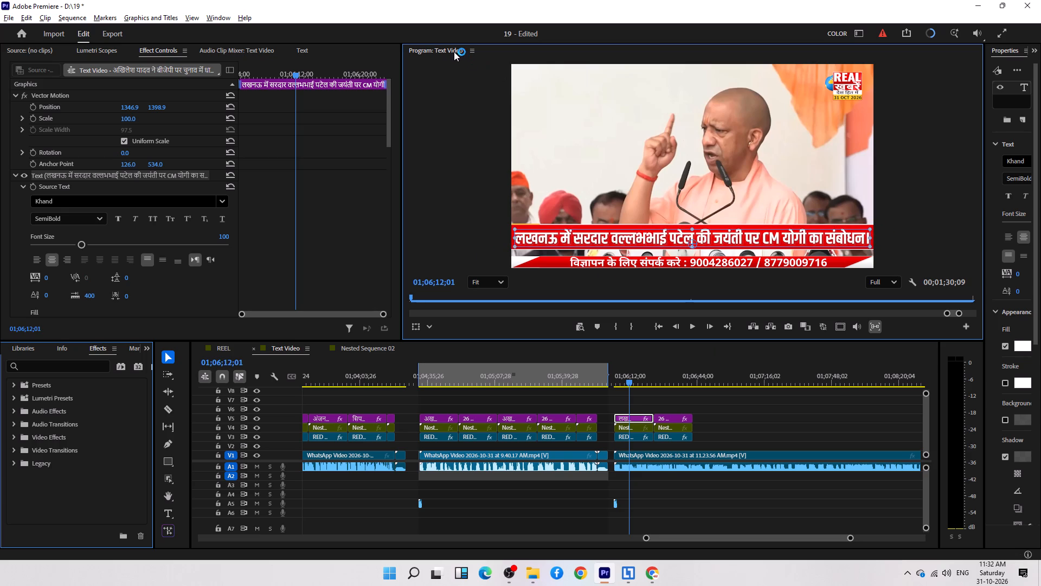
pyautogui.doubleClick(454, 52)
pyautogui.click(534, 413)
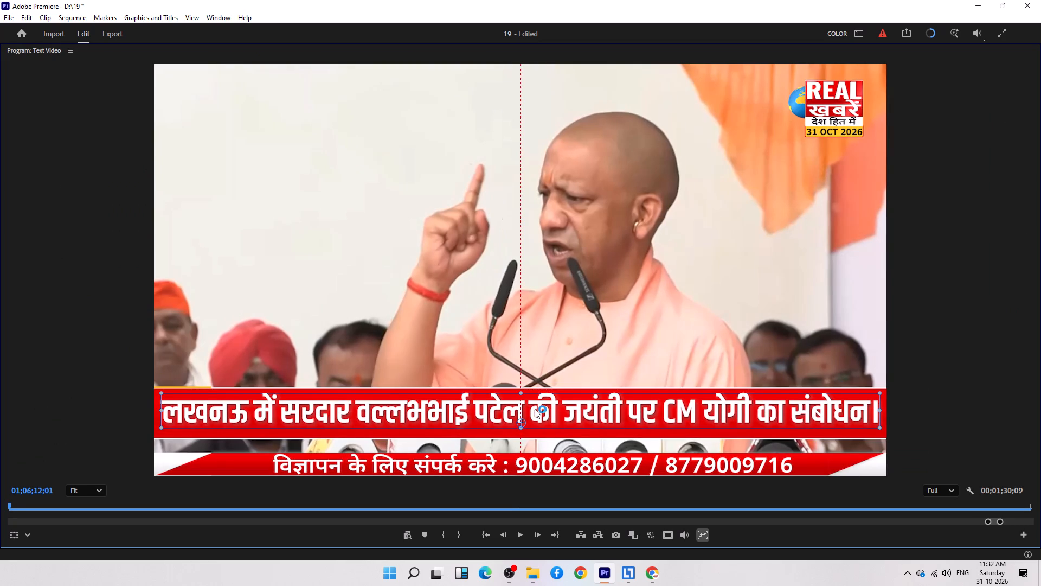
pyautogui.click(567, 412)
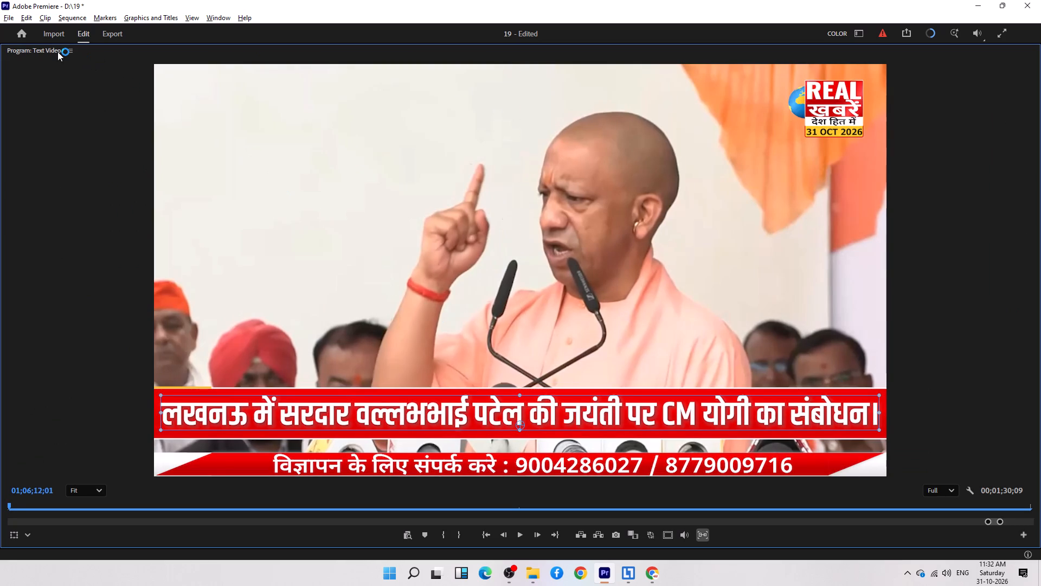
pyautogui.doubleClick(57, 52)
pyautogui.click(675, 374)
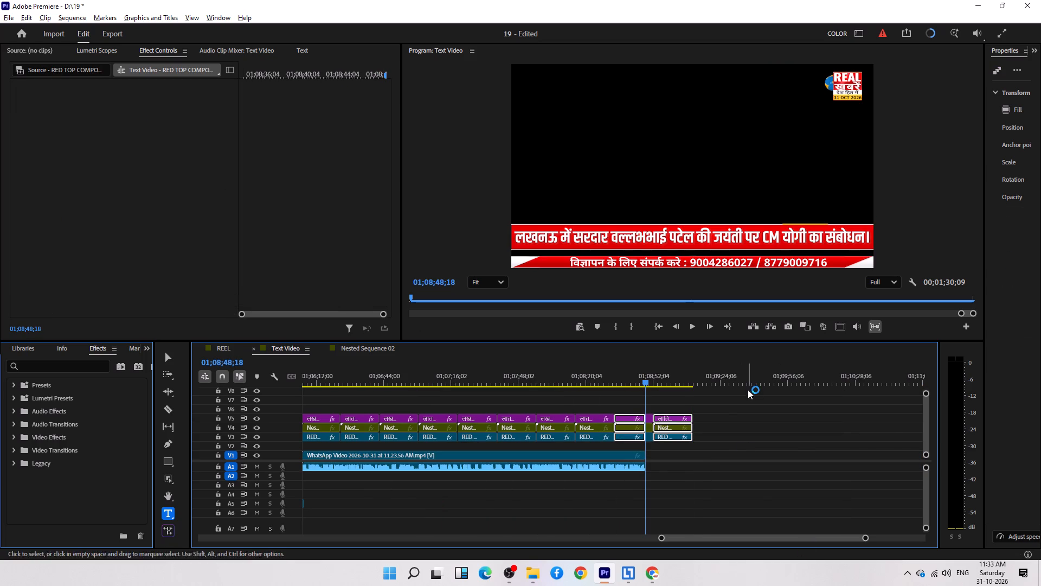
pyautogui.moveTo(743, 397); pyautogui.dragTo(652, 451)
pyautogui.press('Delete')
# Copy the End Bumbar with Music clip from the previous story and paste it at 01;08;48;18, directly after the new video.
pyautogui.scroll(11, 623, 479)
pyautogui.click(470, 457)
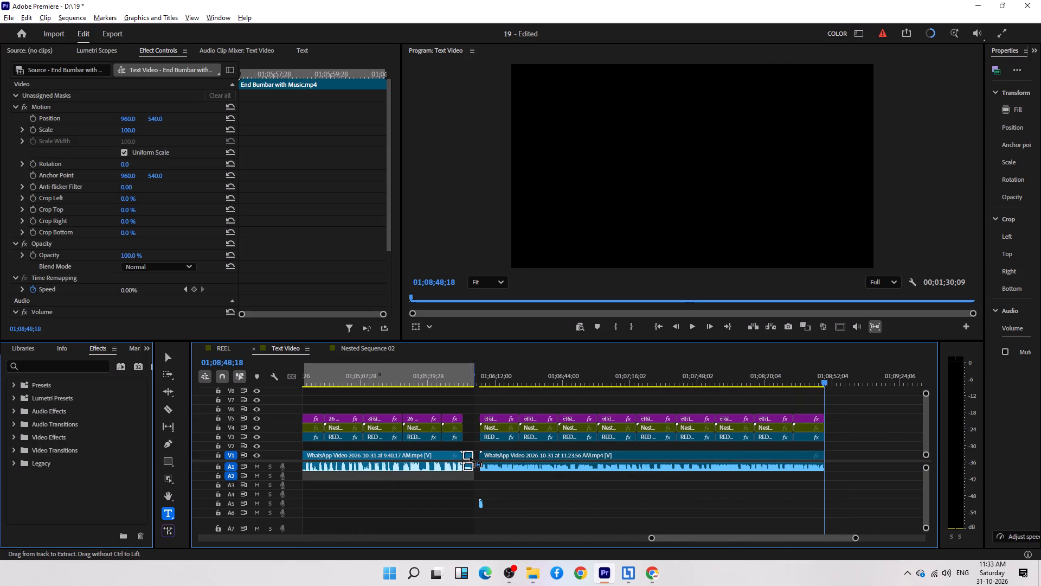
pyautogui.hotkey('ctrl', 'c')
pyautogui.hotkey('ctrl', 'v')
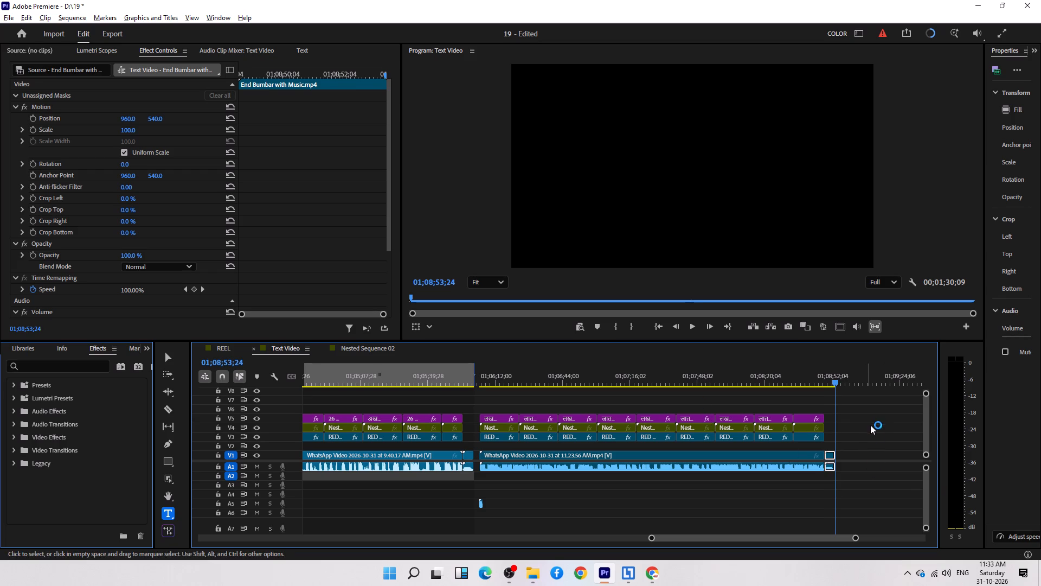
# Select all clips of the new story, from the breaking intro to the end bumper, and mark them as the in/out range.
pyautogui.moveTo(868, 416); pyautogui.dragTo(477, 506)
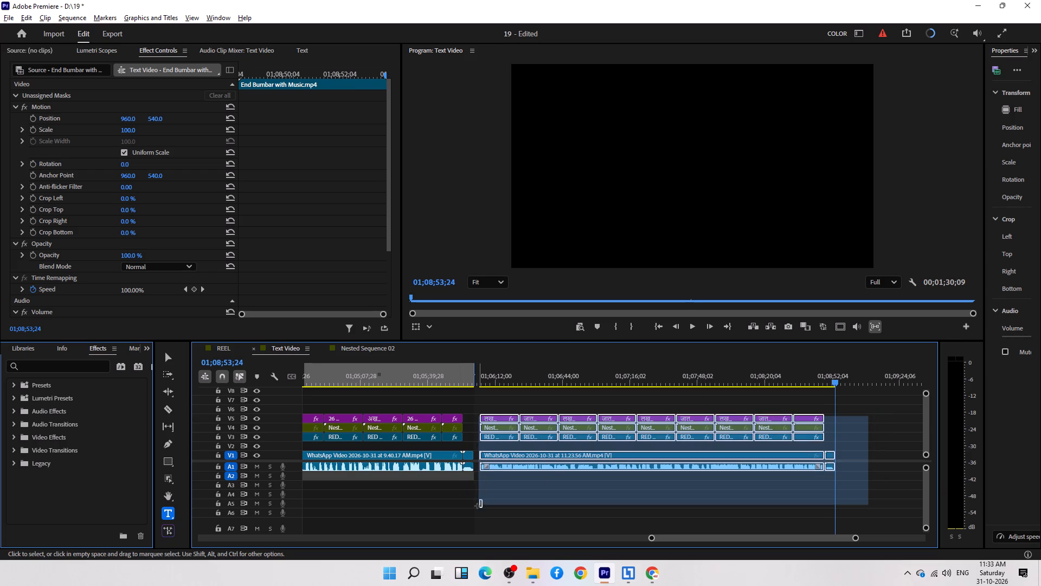
pyautogui.moveTo(477, 506); pyautogui.dragTo(477, 514)
pyautogui.press('/')
# Open the export settings for the marked story, accept the offline media notice, and name the output file 5.
pyautogui.hotkey('ctrl', 'm')
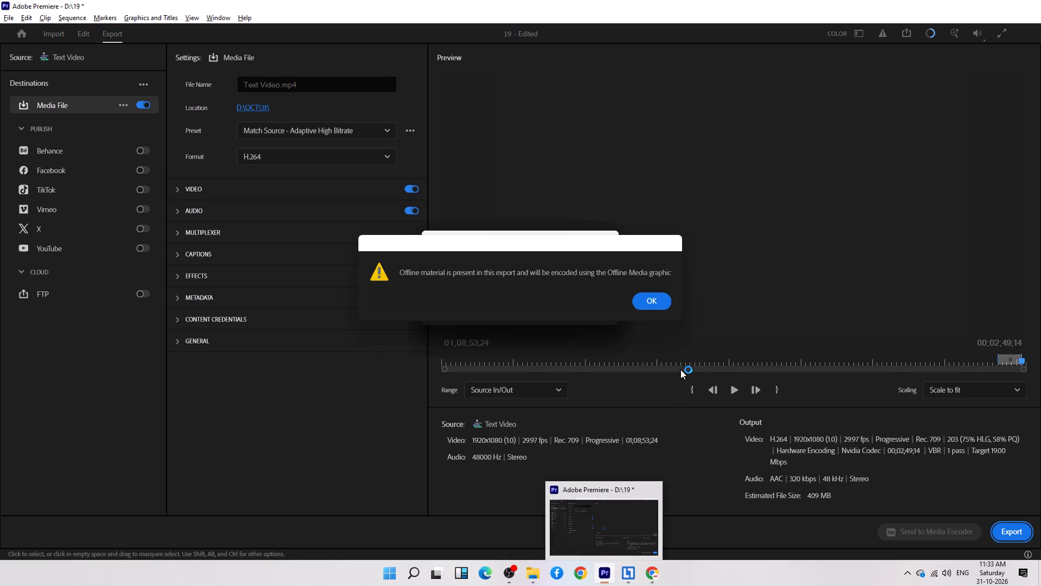
pyautogui.click(656, 292)
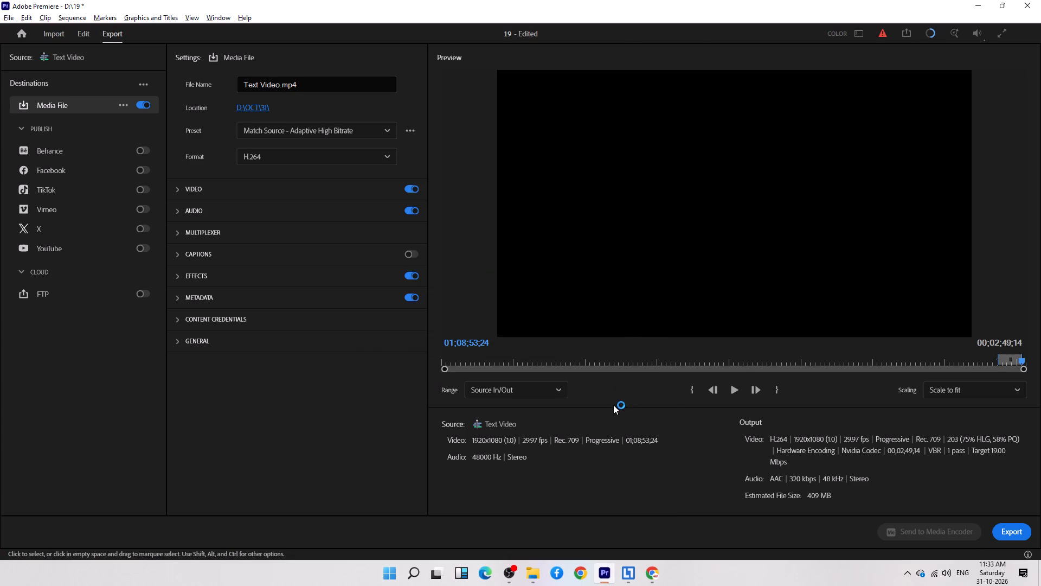
pyautogui.click(263, 106)
pyautogui.click(1040, 0)
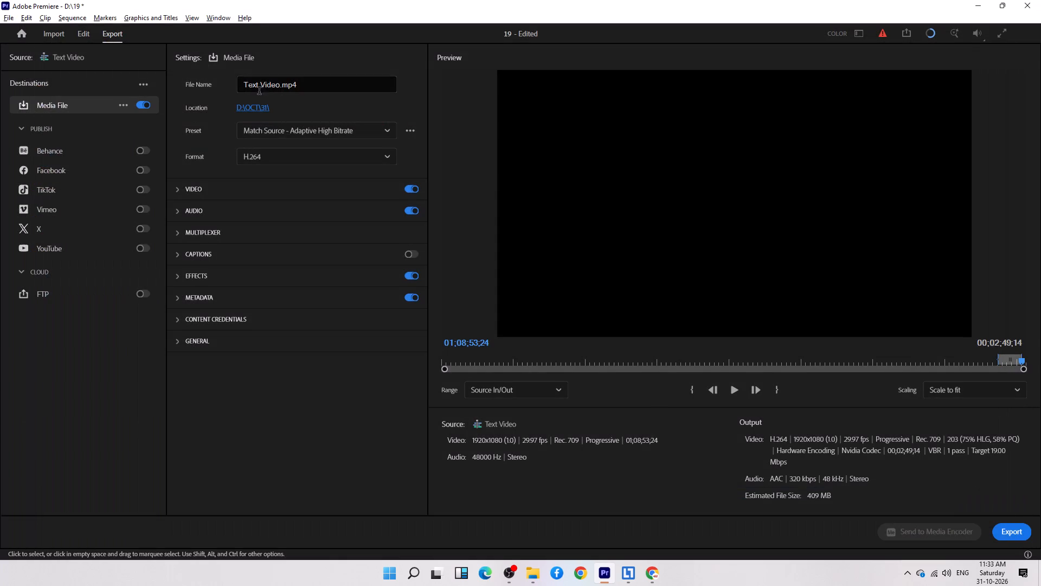
pyautogui.tripleClick(260, 89)
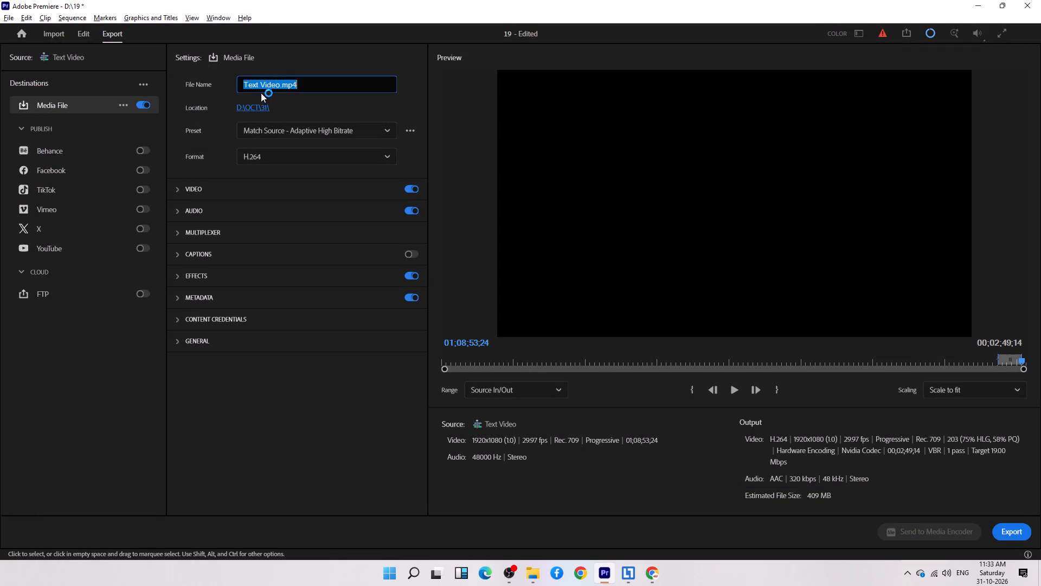
pyautogui.click(258, 109)
pyautogui.click(1040, 0)
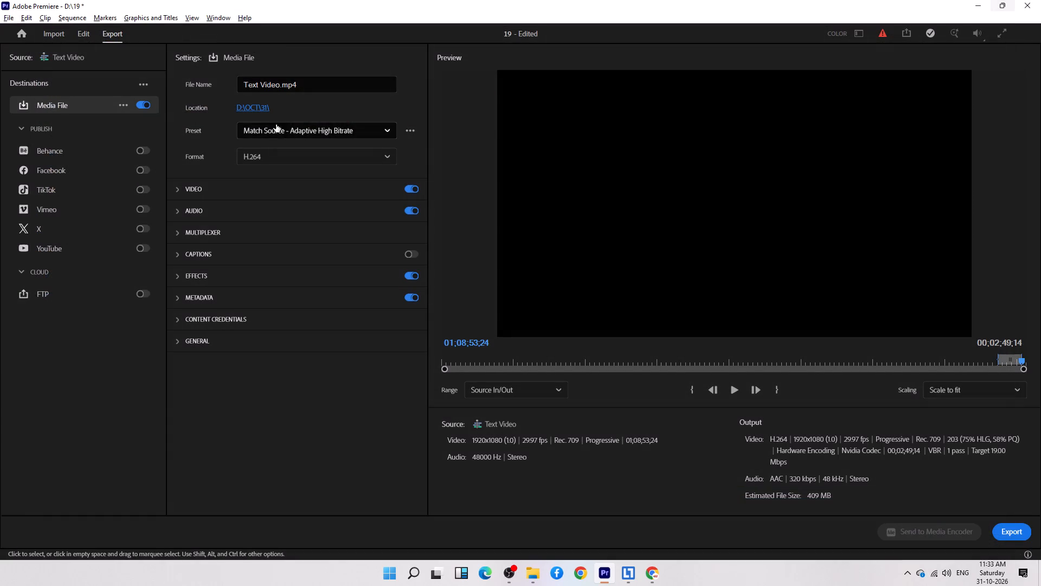
pyautogui.tripleClick(295, 91)
pyautogui.tripleClick(295, 83)
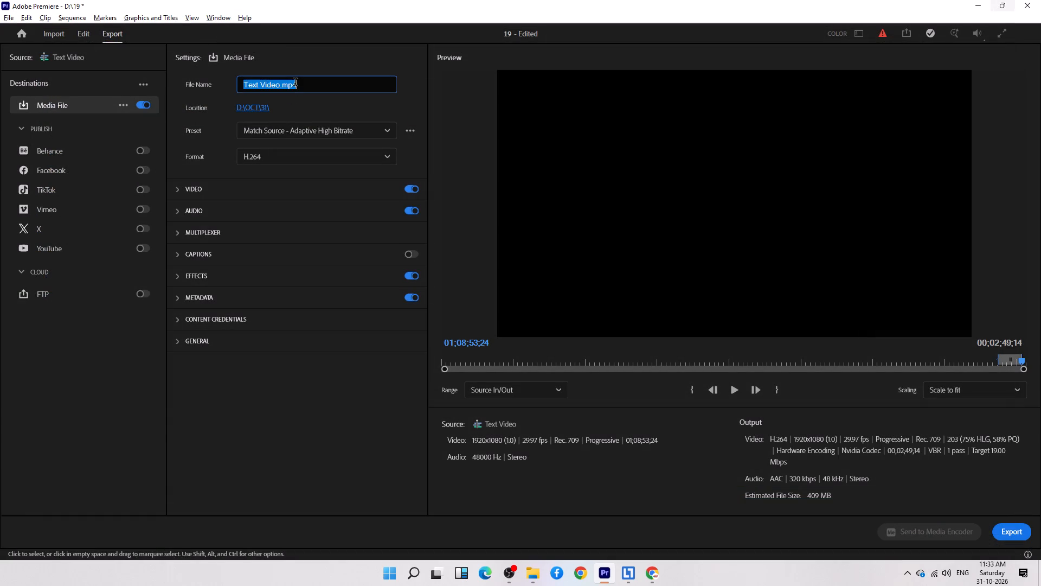
pyautogui.press('5')
pyautogui.press('Return')
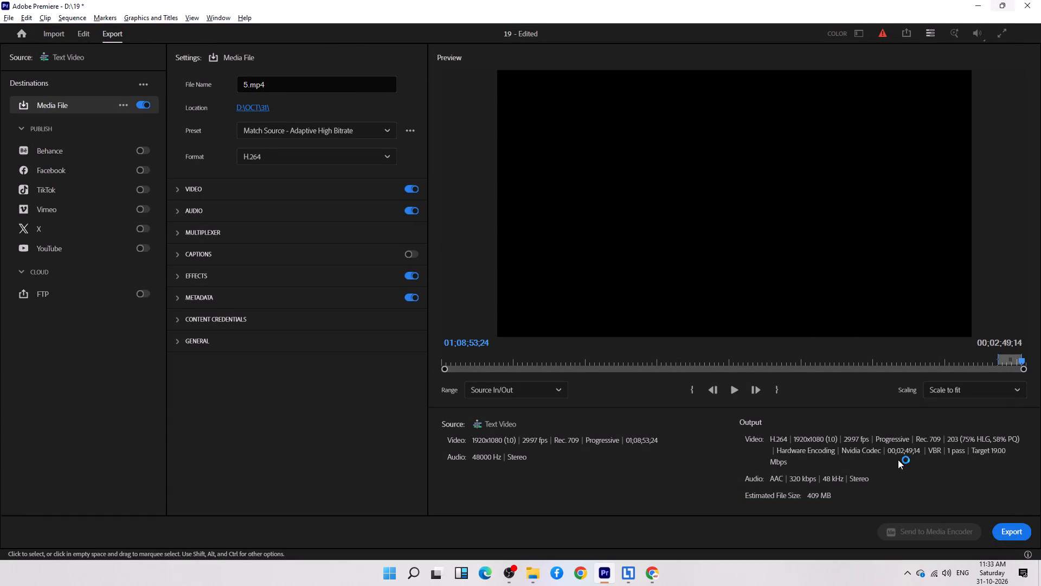
# Export the marked story as 5.mp4 in H.264 with the Match Source - Adaptive High Bitrate preset, and dismiss the incoming message notification.
pyautogui.click(1010, 530)
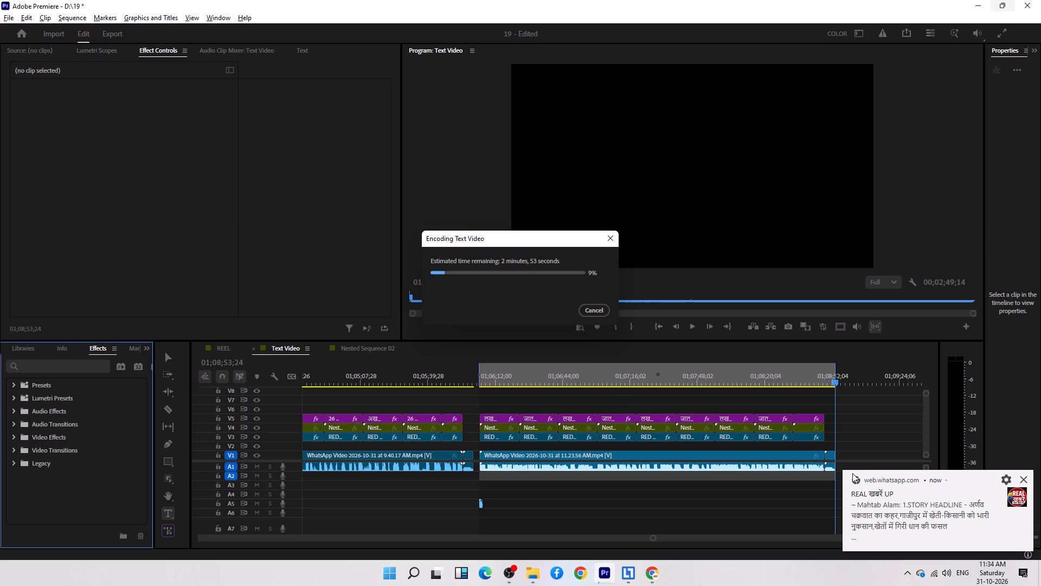
pyautogui.click(1024, 481)
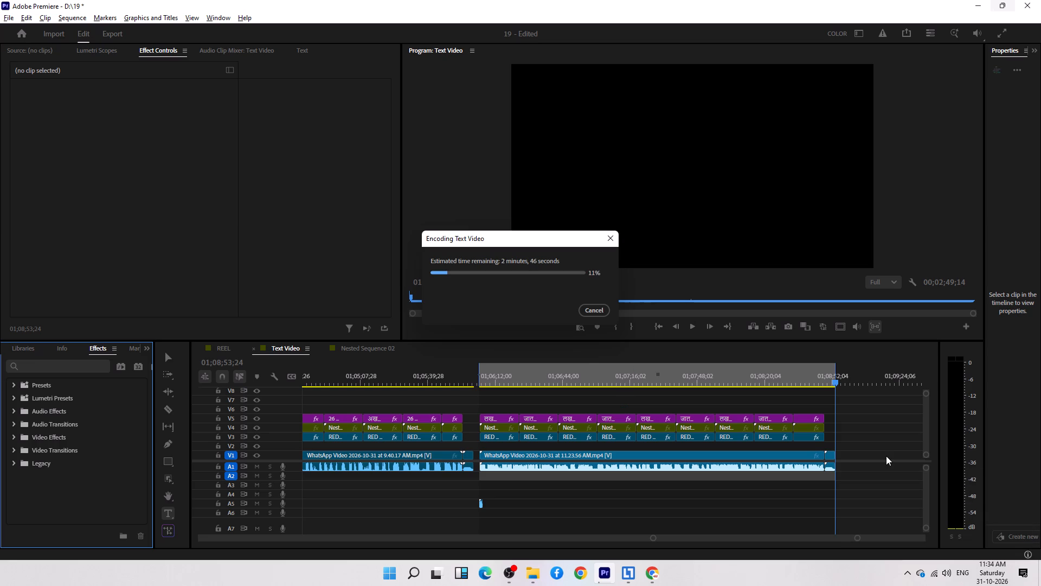
# Switch to Chrome while the export encodes and look through the ChatGPT reply with the Sardar Patel Jayanti story's headlines and key points.
pyautogui.click(656, 571)
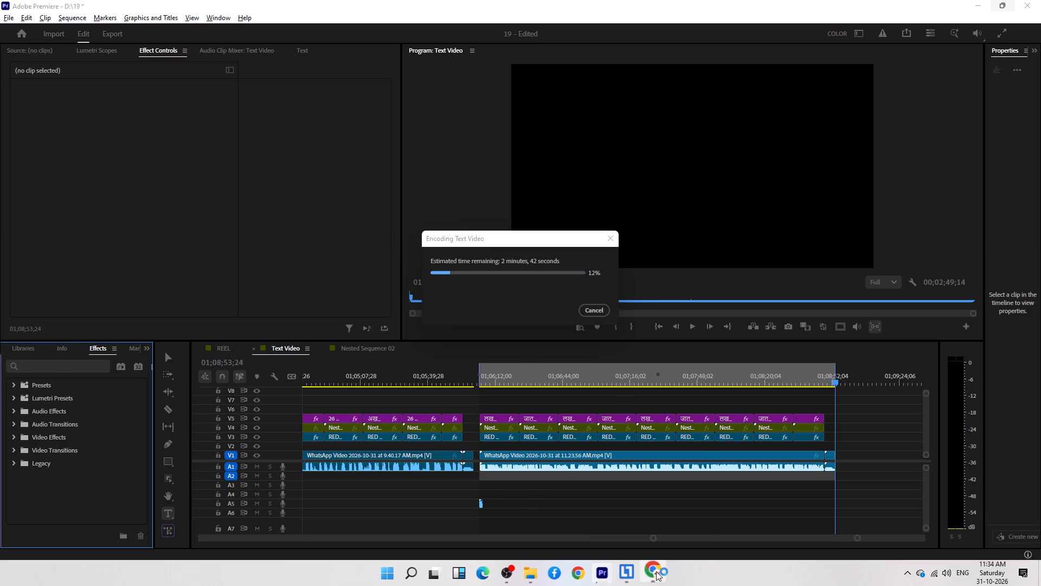
pyautogui.scroll(-5, 575, 399)
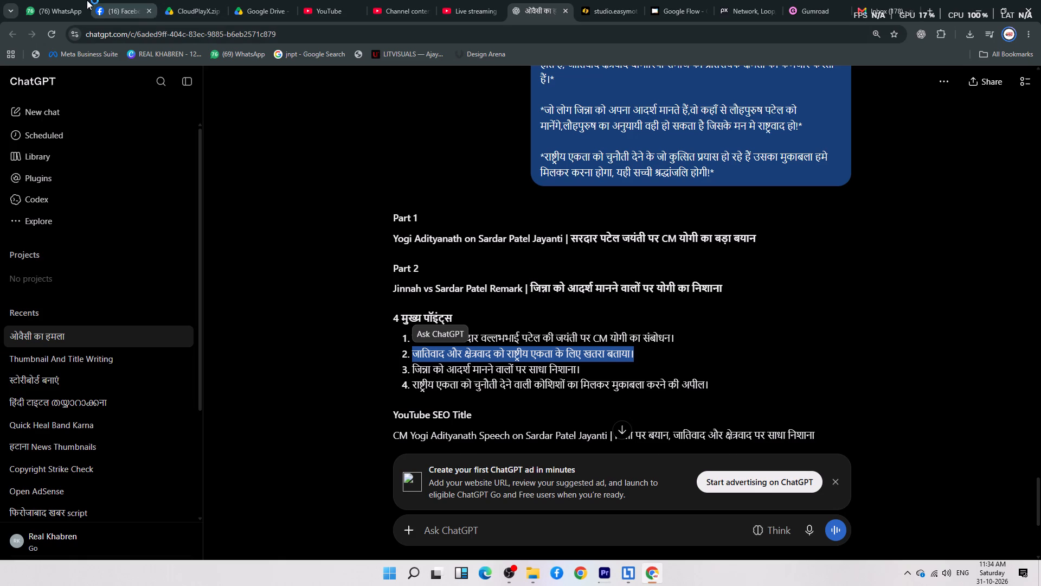
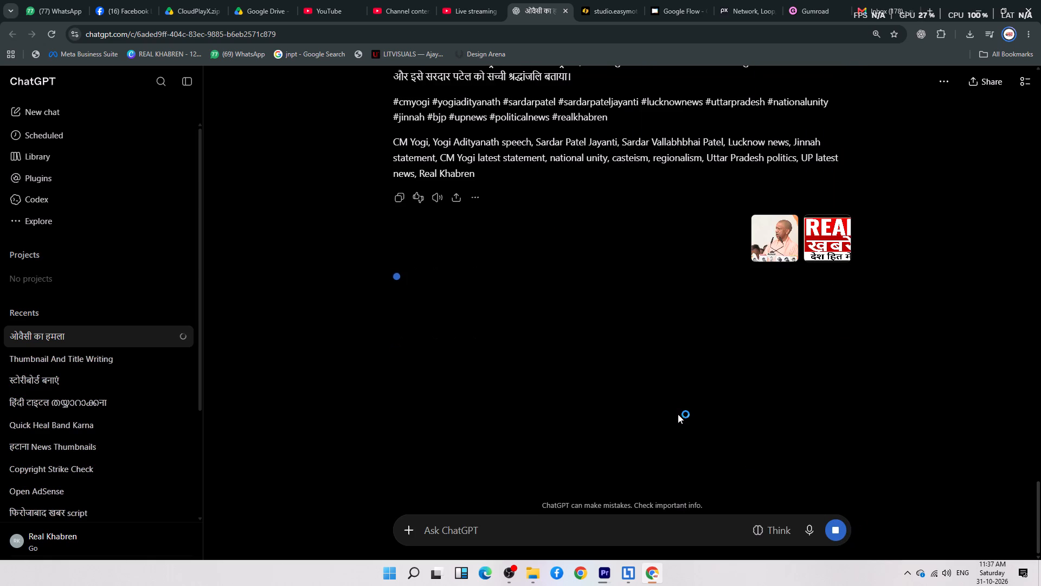
# Copy the YouTube SEO title "CM Yogi Big Statement on Sardar Patel Jayanti | जिन्ना और जातिवाद पर योगी का तीखा बयान" from the ChatGPT response.
pyautogui.scroll(3, 557, 371)
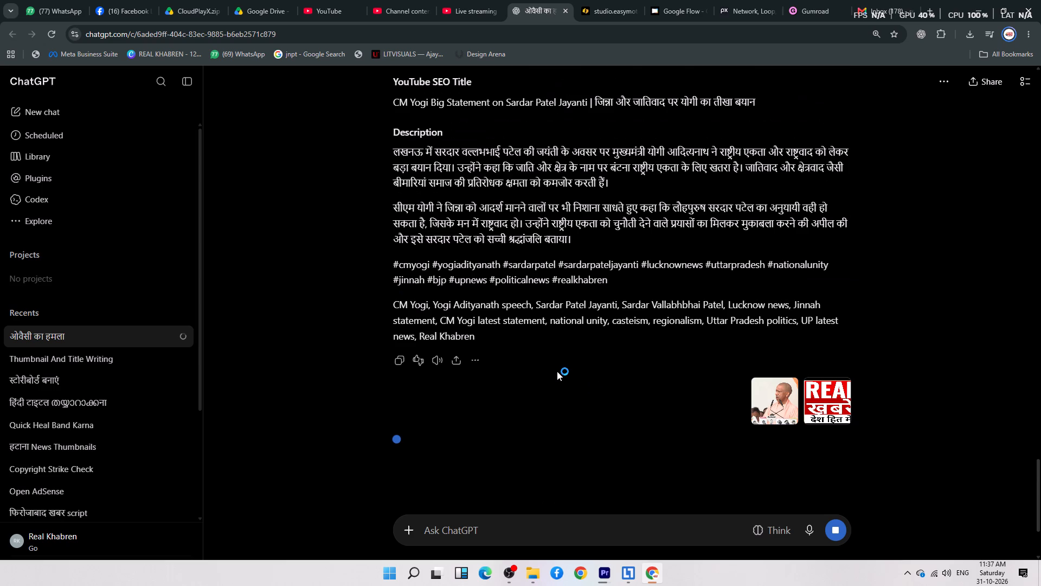
pyautogui.scroll(7, 557, 371)
pyautogui.scroll(-3, 556, 371)
pyautogui.scroll(2, 556, 371)
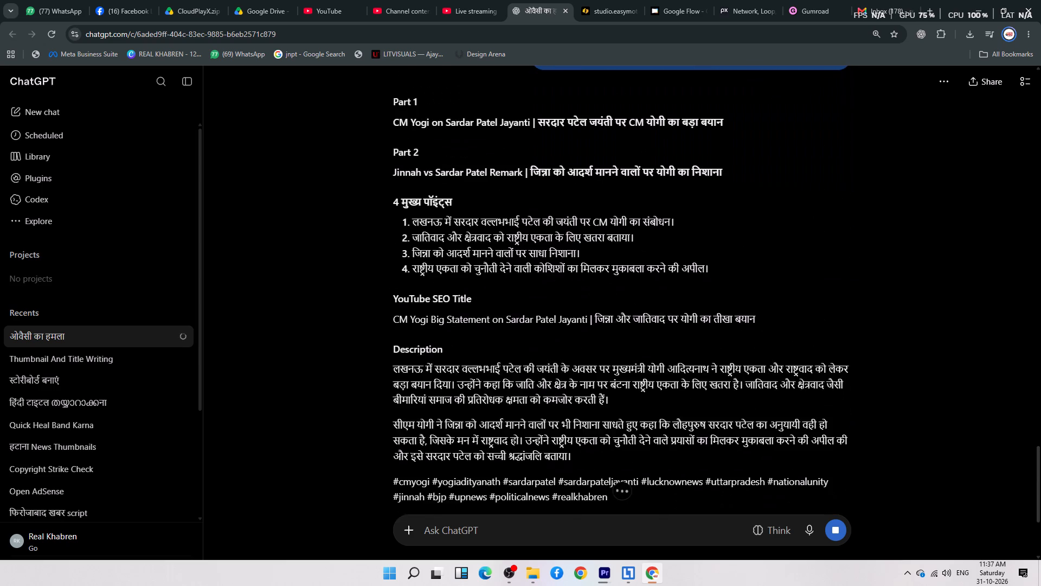
pyautogui.scroll(6, 556, 371)
pyautogui.scroll(-9, 552, 371)
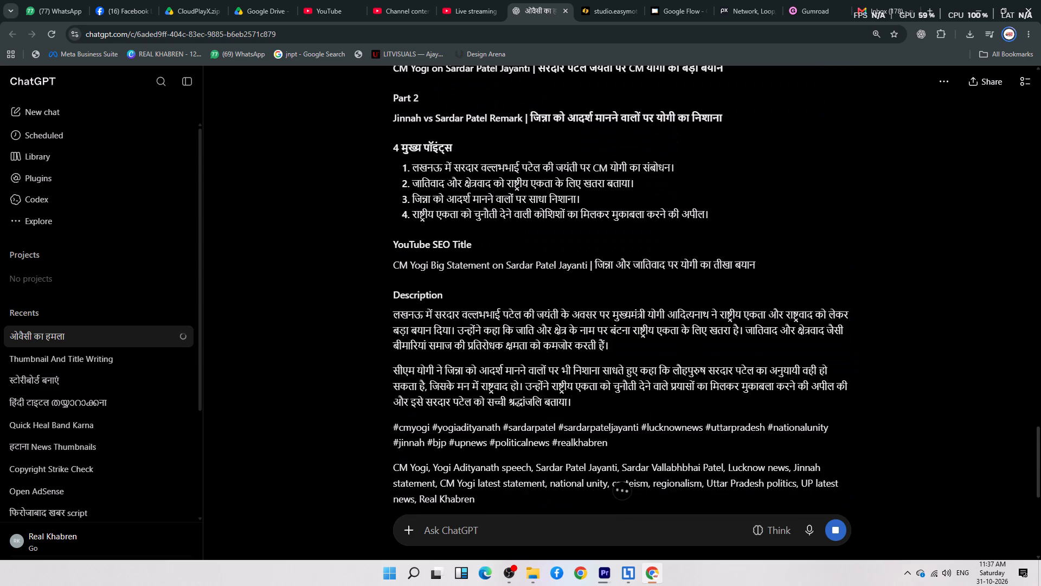
pyautogui.scroll(1, 545, 366)
pyautogui.tripleClick(458, 322)
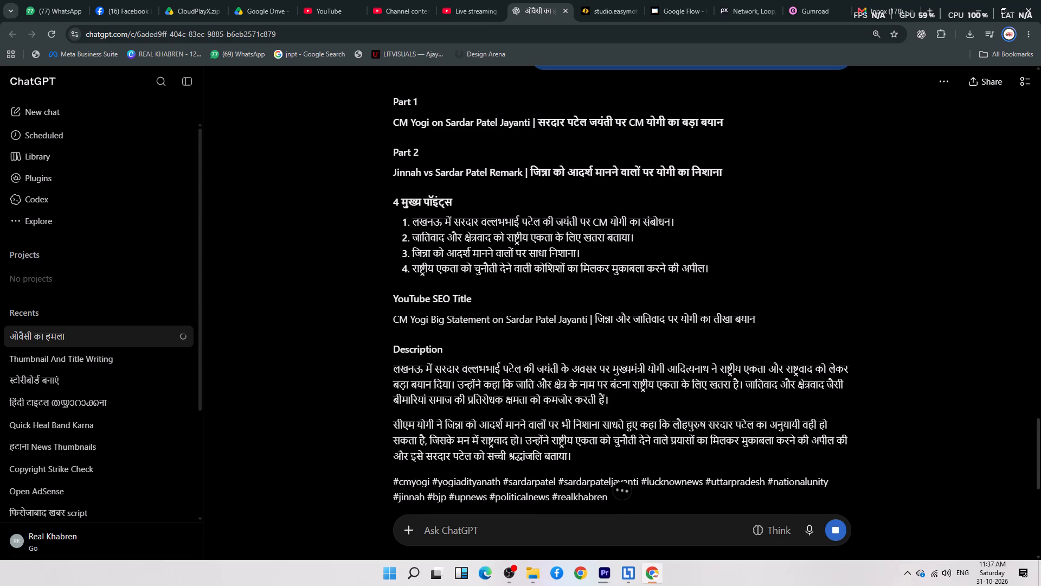
pyautogui.hotkey('ctrl', 'c')
pyautogui.hotkey('ctrl', 'c')
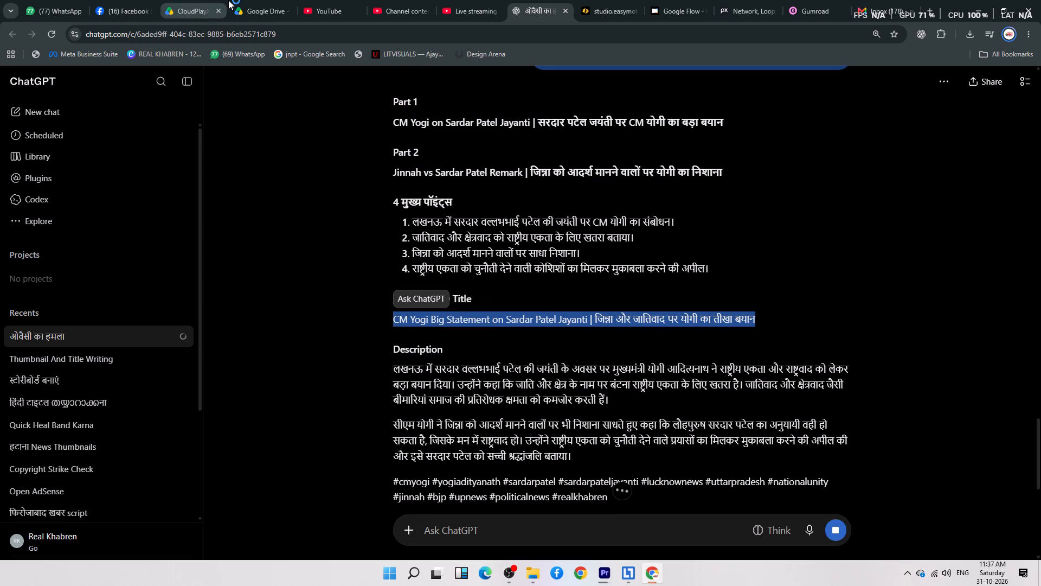
pyautogui.hotkey('ctrl', 'c')
pyautogui.hotkey('ctrl', 'c')
pyautogui.hotkey('ctrl', 'c')
pyautogui.hotkey('ctrl', 'c')
pyautogui.hotkey('ctrl', 'c')
pyautogui.click(409, 0)
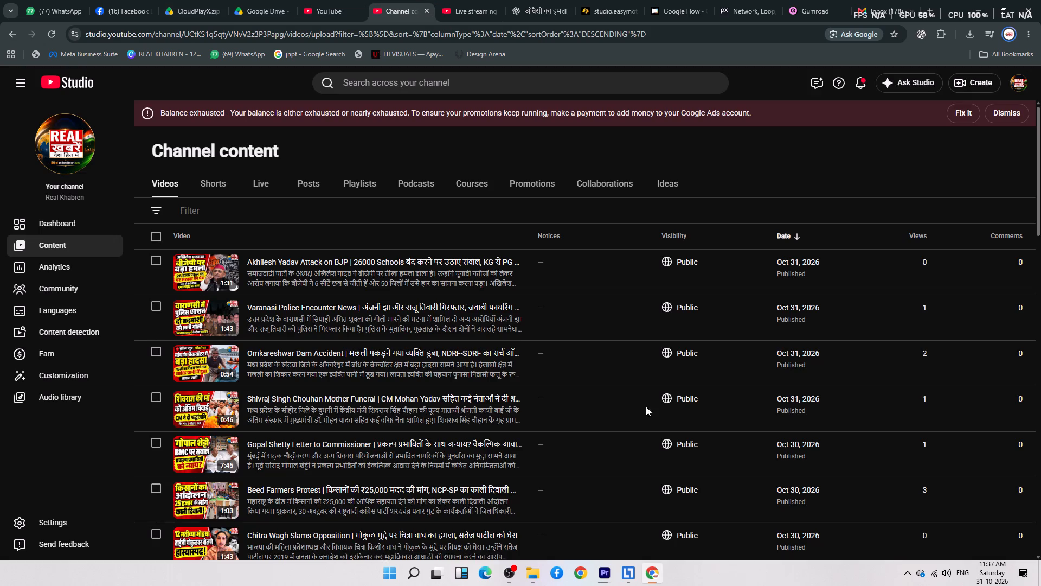
pyautogui.click(608, 577)
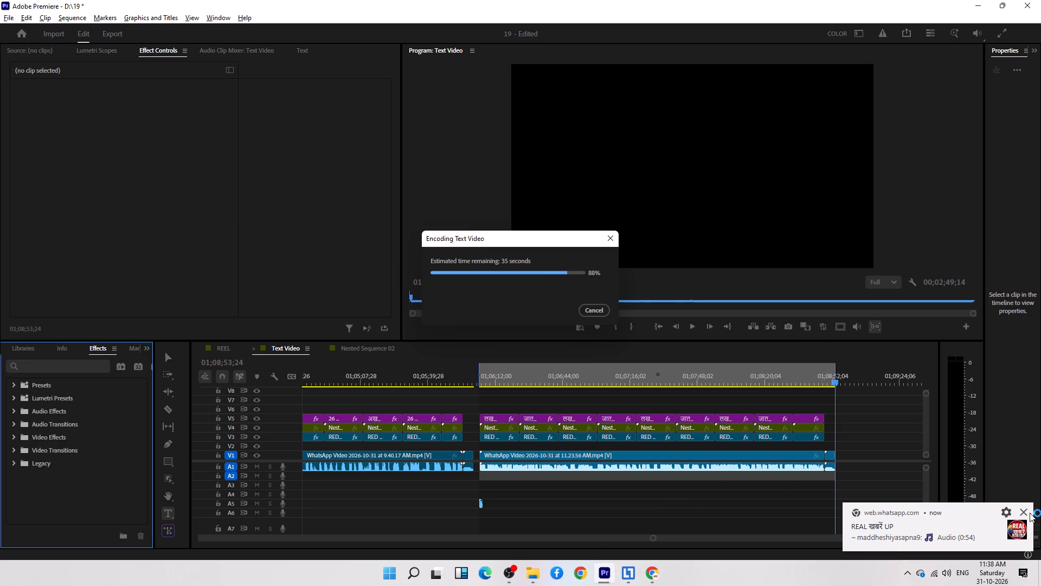
# Dismiss the WhatsApp notification and switch to the YouTube Studio channel content page in Chrome.
pyautogui.click(1024, 512)
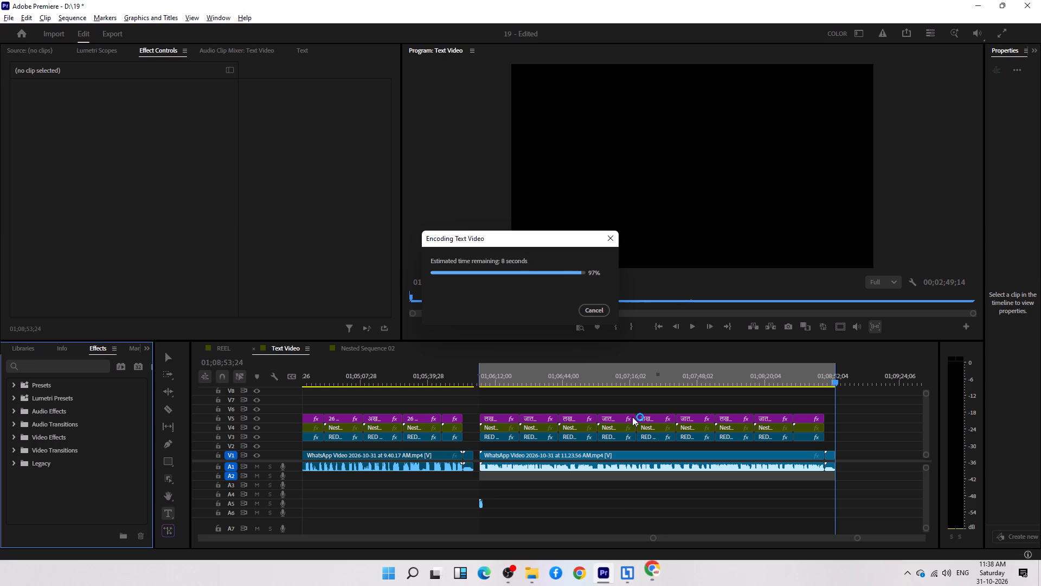
pyautogui.click(656, 570)
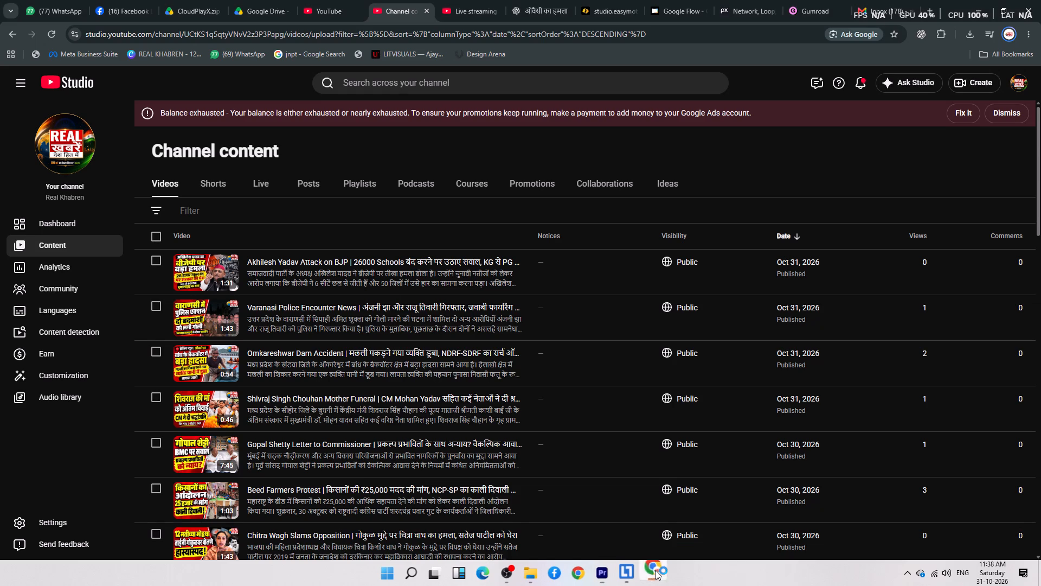
pyautogui.click(983, 92)
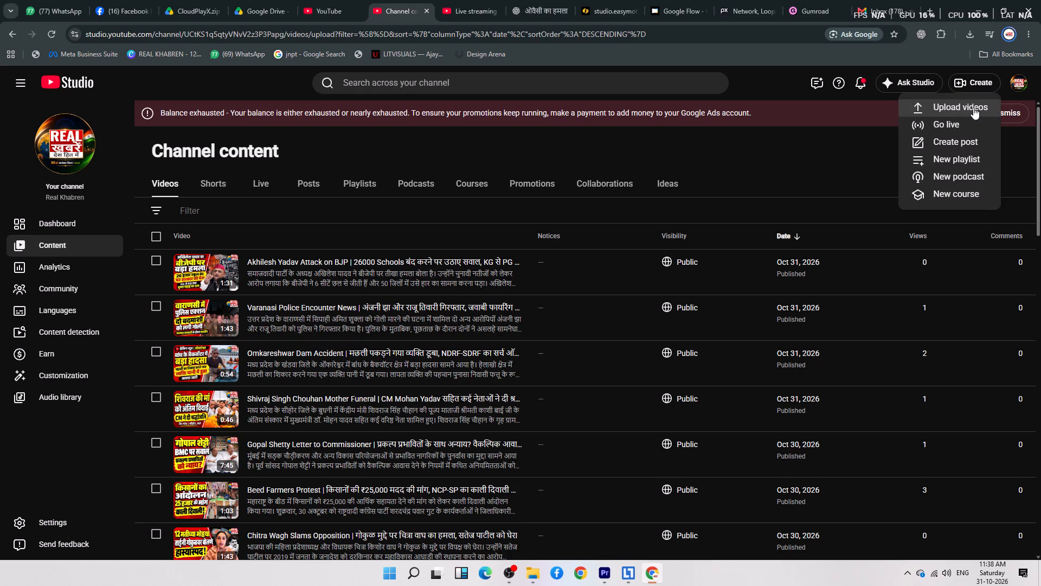
pyautogui.click(973, 108)
pyautogui.click(518, 375)
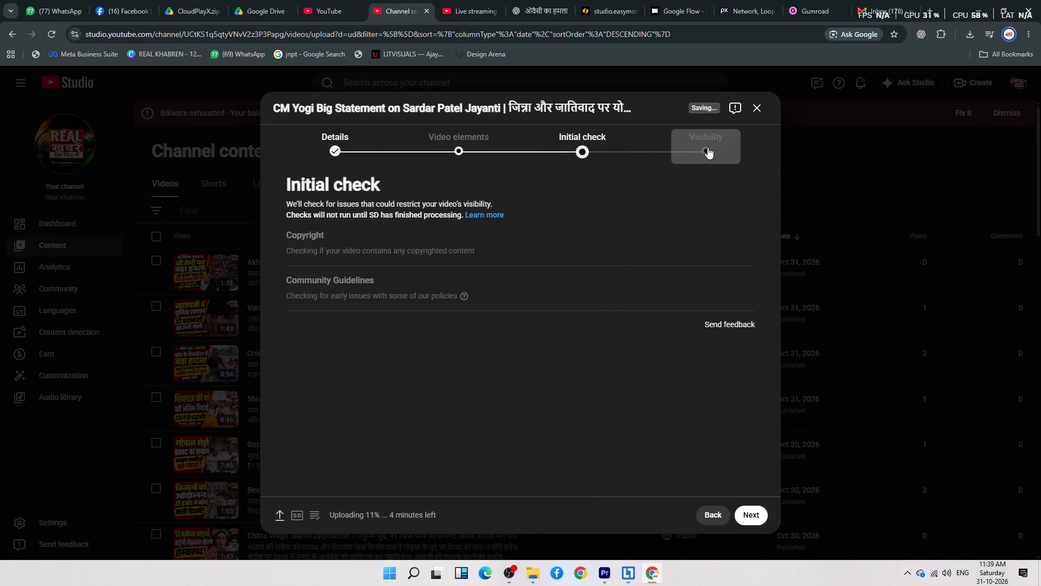
pyautogui.click(338, 323)
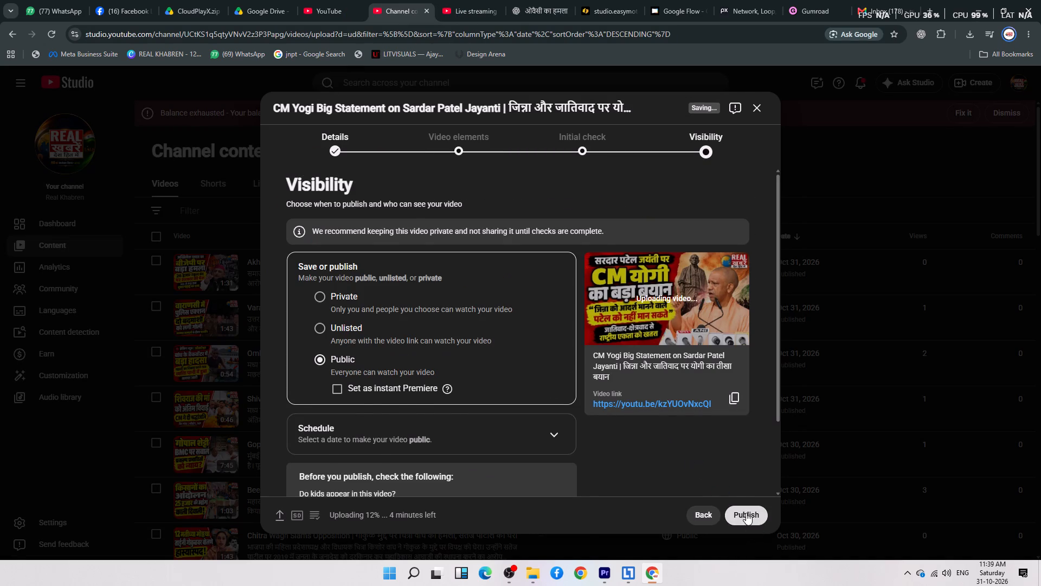
pyautogui.click(746, 512)
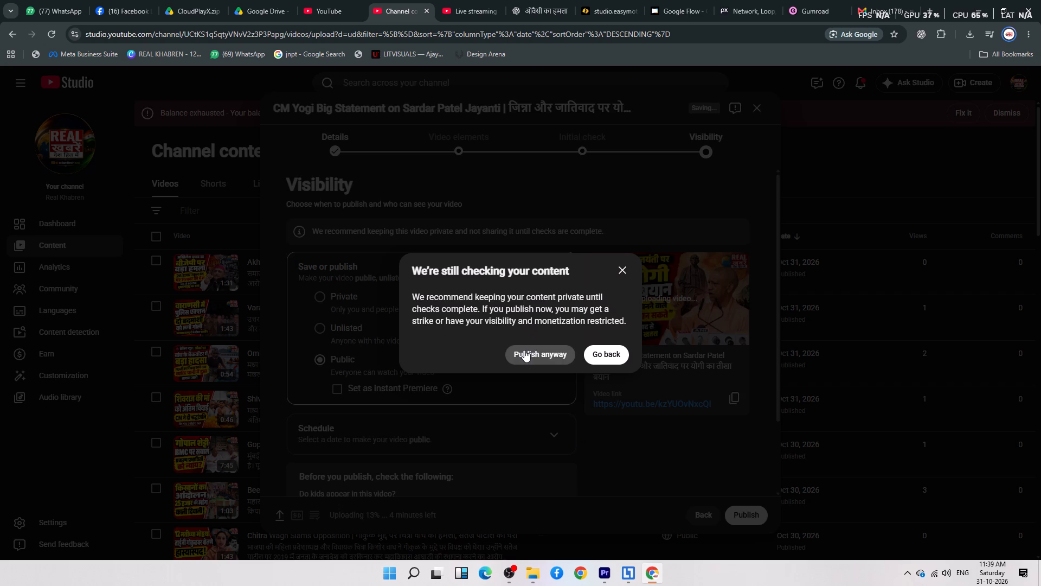
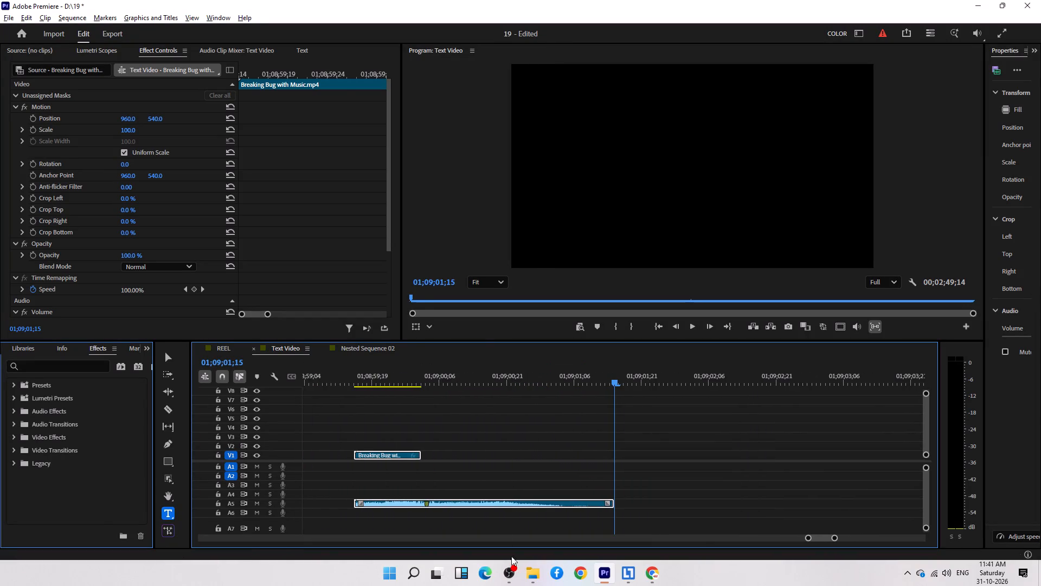
# Add the Downloads clip "WhatsApp Video 2026-10-31 at 10.01.27 AM" to track V1 directly after the Breaking Bug clip in Premiere.
pyautogui.click(531, 576)
pyautogui.click(130, 151)
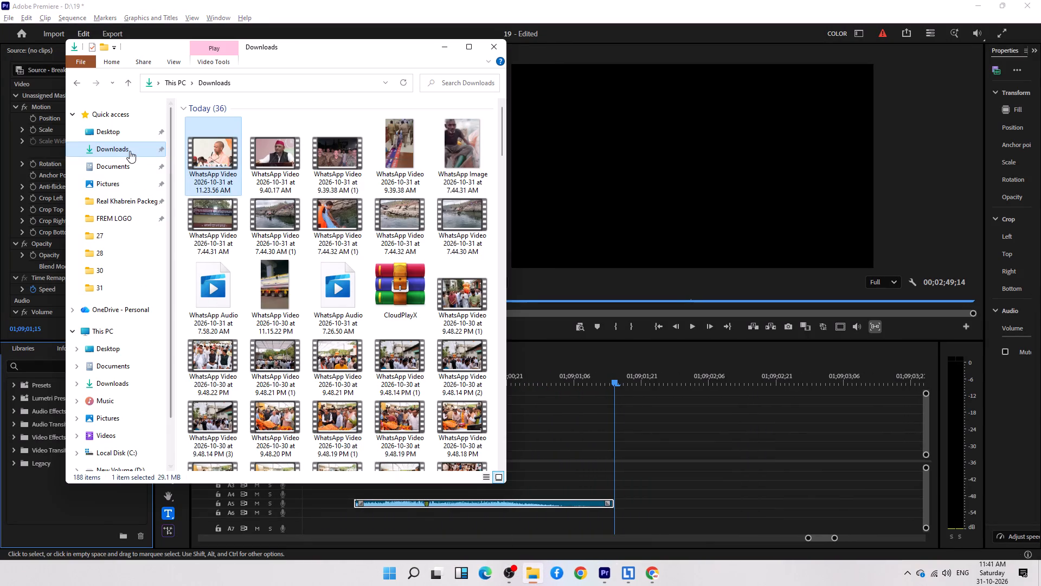
pyautogui.scroll(7, 593, 418)
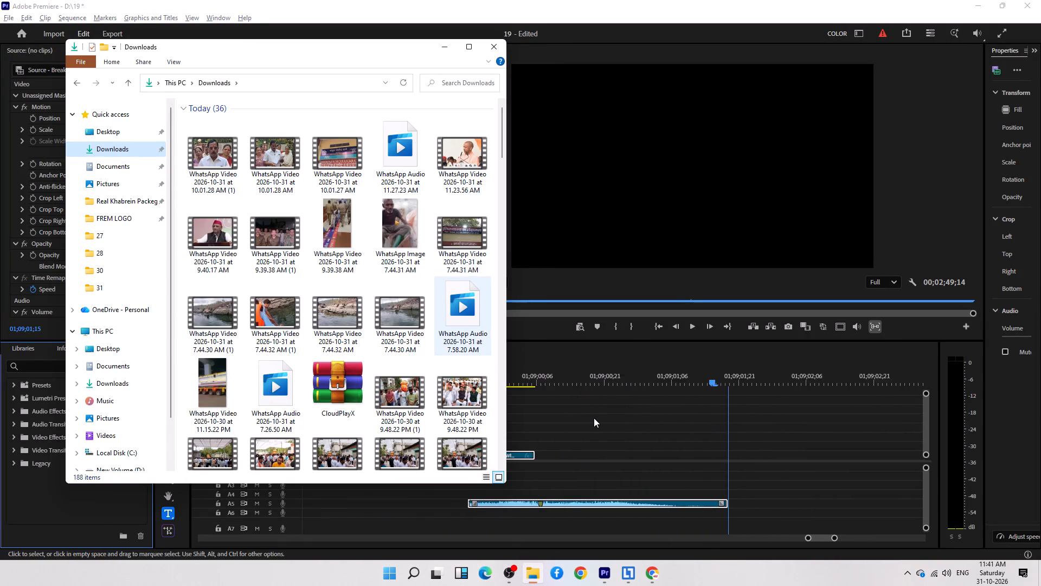
pyautogui.scroll(5, 594, 418)
pyautogui.moveTo(350, 161); pyautogui.dragTo(616, 461)
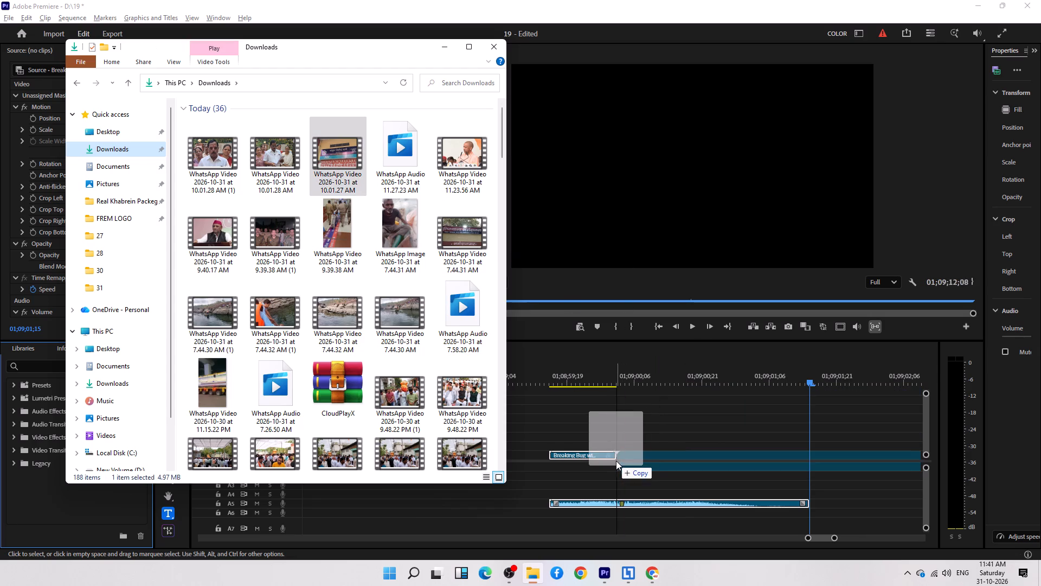
pyautogui.moveTo(616, 461); pyautogui.dragTo(615, 461)
# Add the Downloads clip "WhatsApp Video 2026-10-31 at 10.01.28 AM" to V1 directly after the 10.01.27 AM clip.
pyautogui.click(662, 434)
pyautogui.scroll(-13, 663, 434)
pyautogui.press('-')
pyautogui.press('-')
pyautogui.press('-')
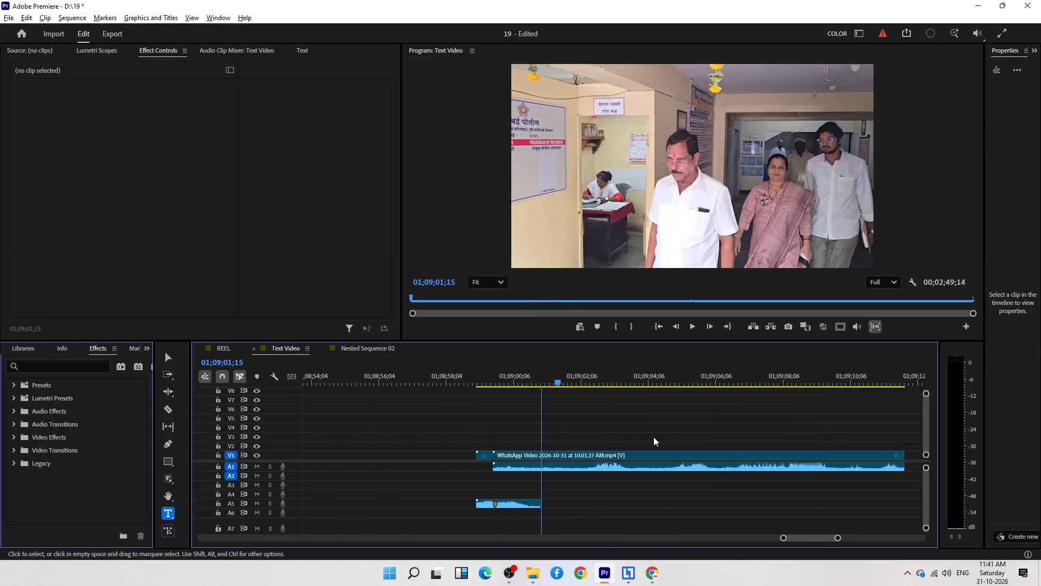
pyautogui.scroll(-4, 653, 437)
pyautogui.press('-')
pyautogui.click(537, 568)
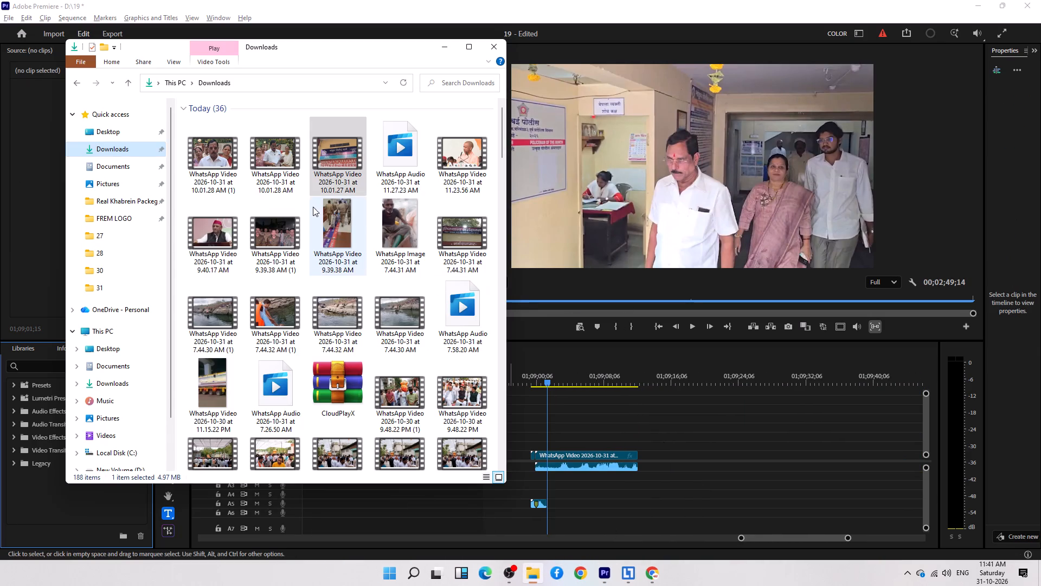
pyautogui.moveTo(273, 158); pyautogui.dragTo(635, 463)
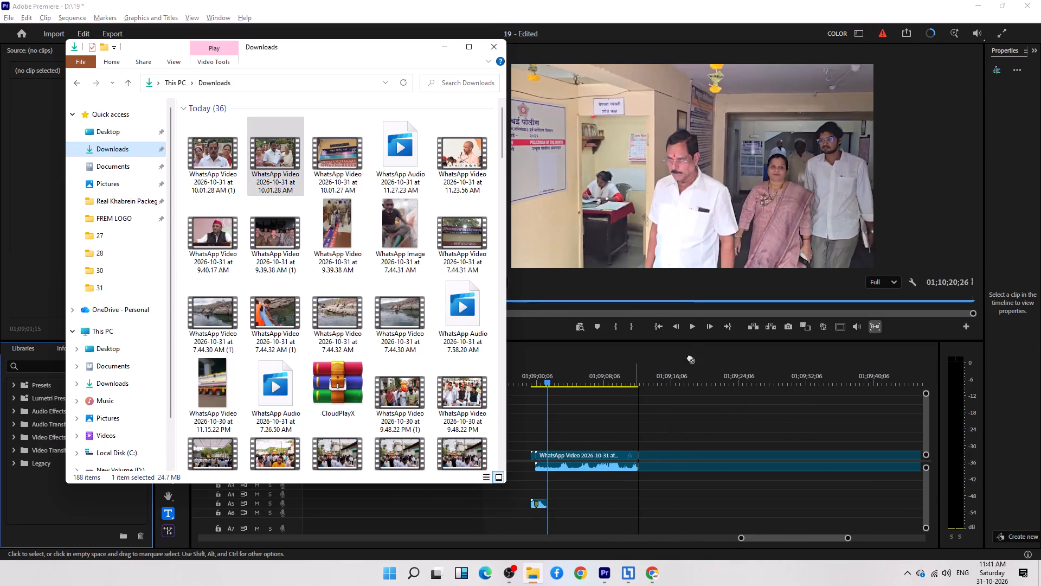
# Bring "WhatsApp Audio 2026-10-31 at 11.27.23 AM" from Downloads onto track A3, beneath the start of the new story's clips.
pyautogui.moveTo(409, 156); pyautogui.dragTo(530, 480)
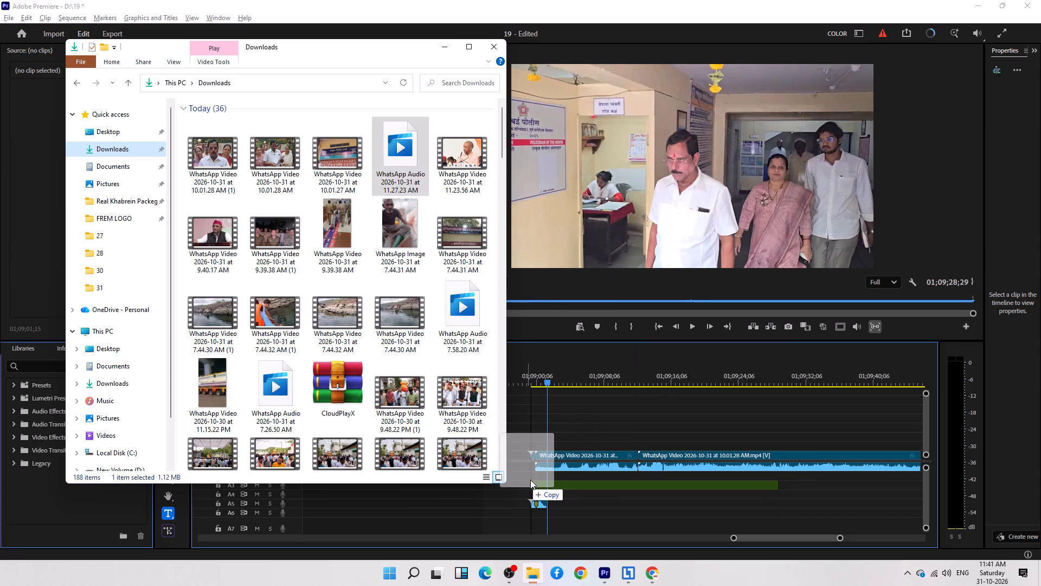
# Add the 11.27.23 AM WhatsApp audio from Downloads to track A1 over the new story's clips, starting with the 10.01.27 AM video.
pyautogui.moveTo(530, 480); pyautogui.dragTo(530, 479)
pyautogui.click(531, 479)
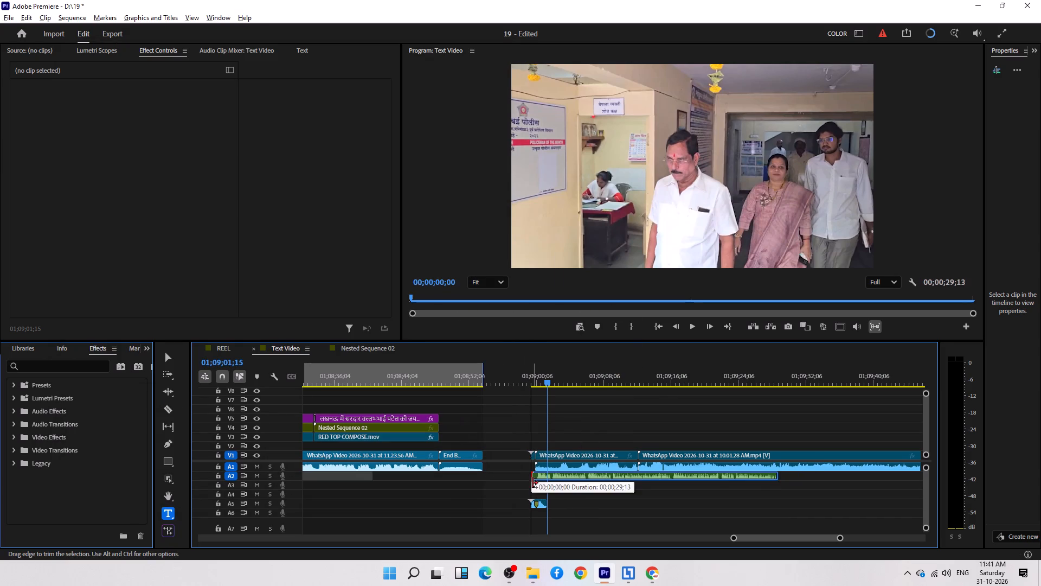
pyautogui.moveTo(562, 479); pyautogui.dragTo(563, 469)
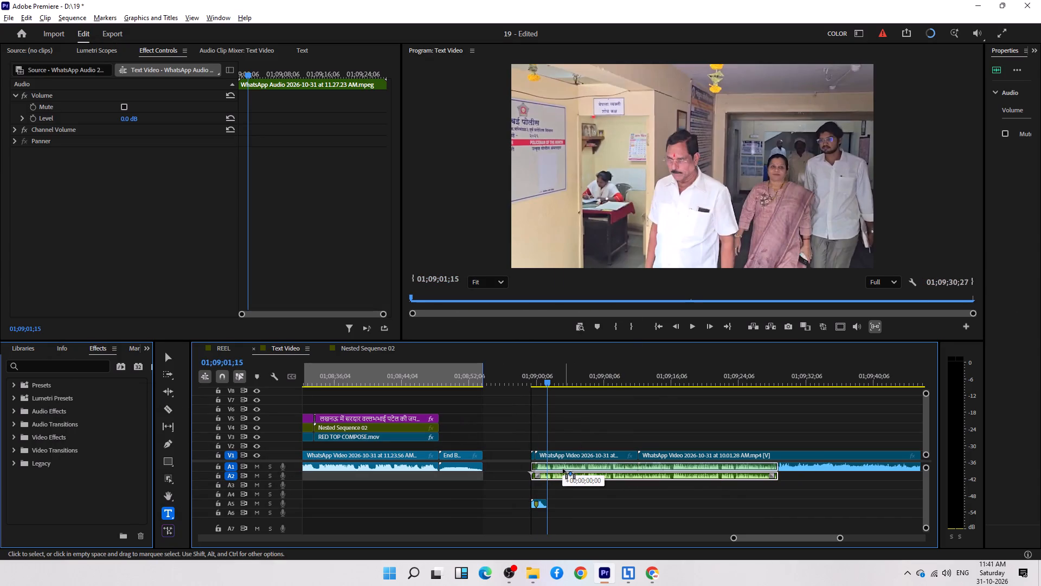
pyautogui.moveTo(563, 469); pyautogui.dragTo(568, 469)
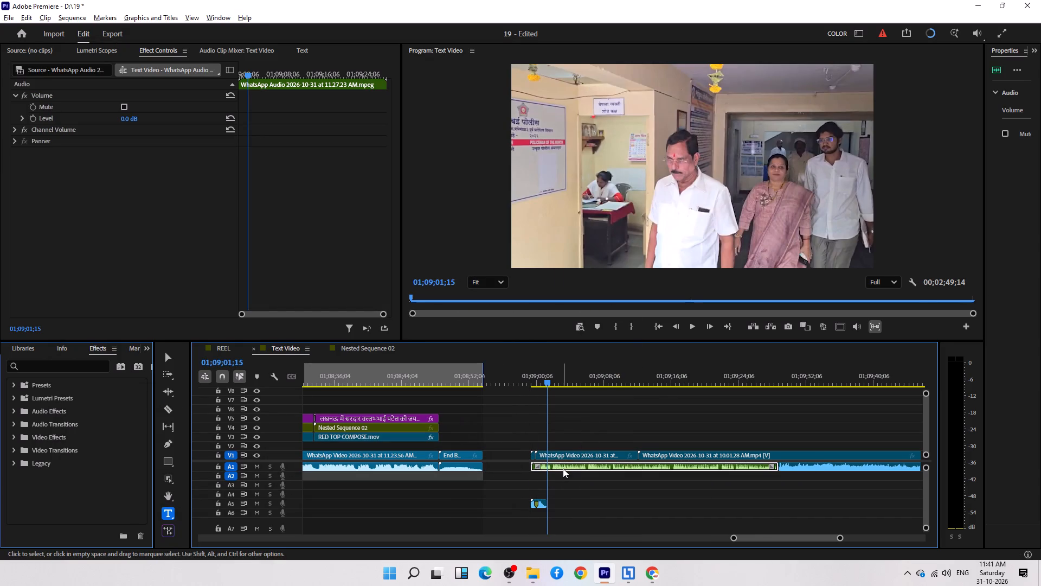
pyautogui.click(563, 466)
# Cut the 10.01.28 AM video at 01;09;29;15 where the voice-over ends, unlink its audio, and delete the video and audio beyond the cut.
pyautogui.scroll(-6, 574, 481)
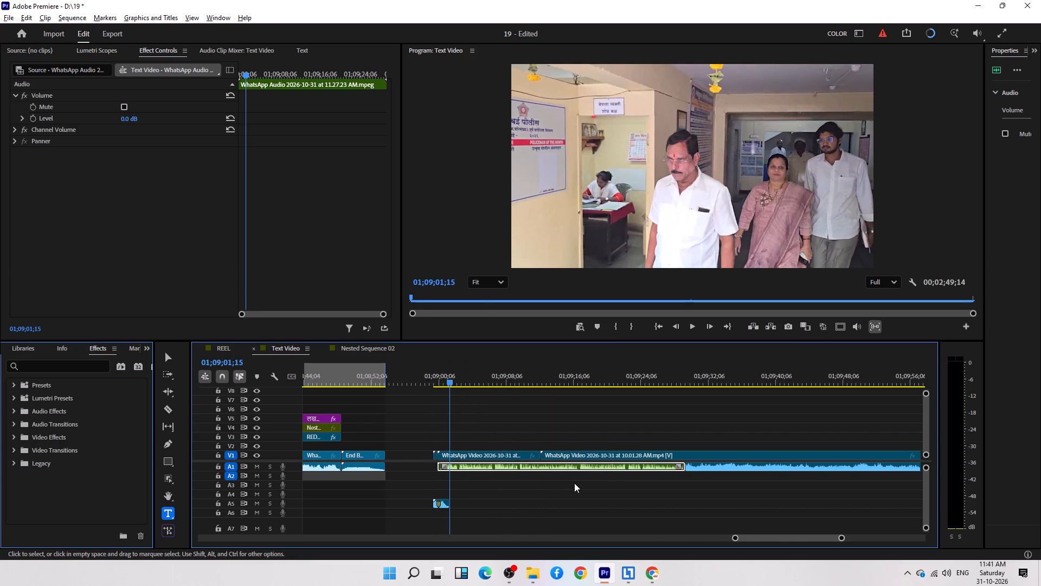
pyautogui.press('Down')
pyautogui.press('Down')
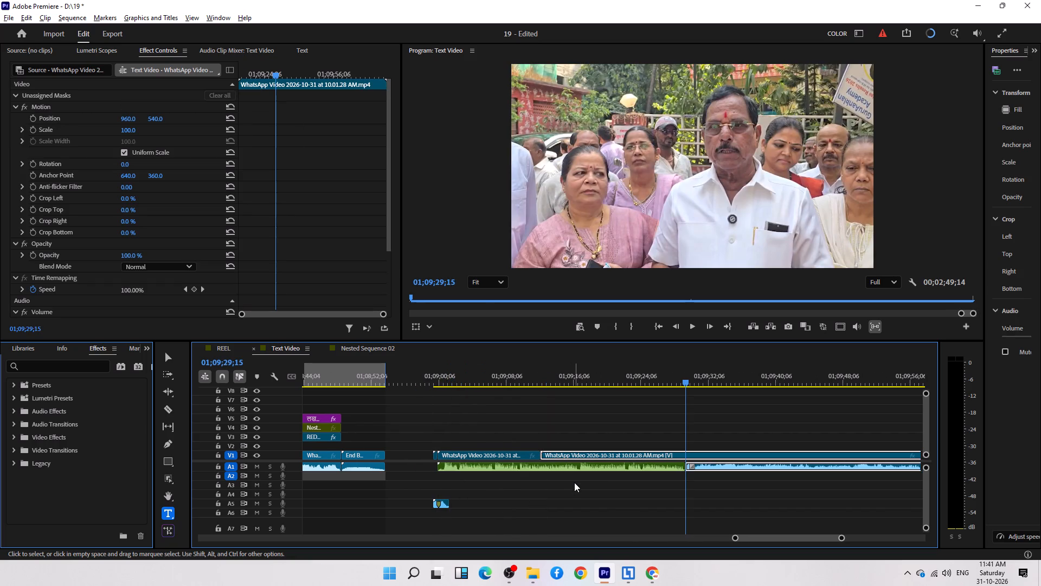
pyautogui.press('z')
pyautogui.moveTo(736, 437); pyautogui.dragTo(736, 443)
pyautogui.moveTo(735, 426); pyautogui.dragTo(746, 468)
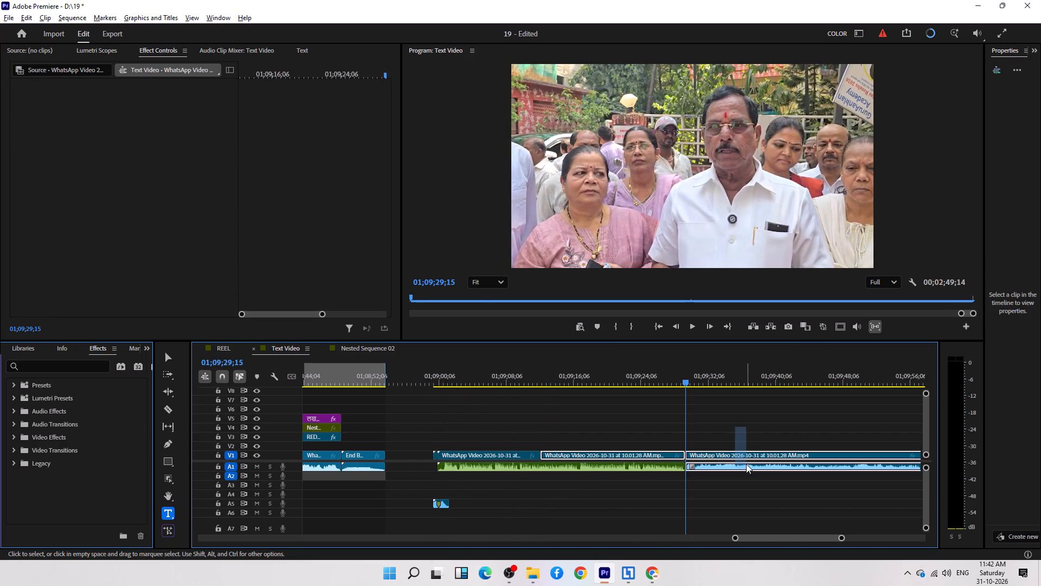
pyautogui.rightClick(745, 449)
pyautogui.rightClick(742, 454)
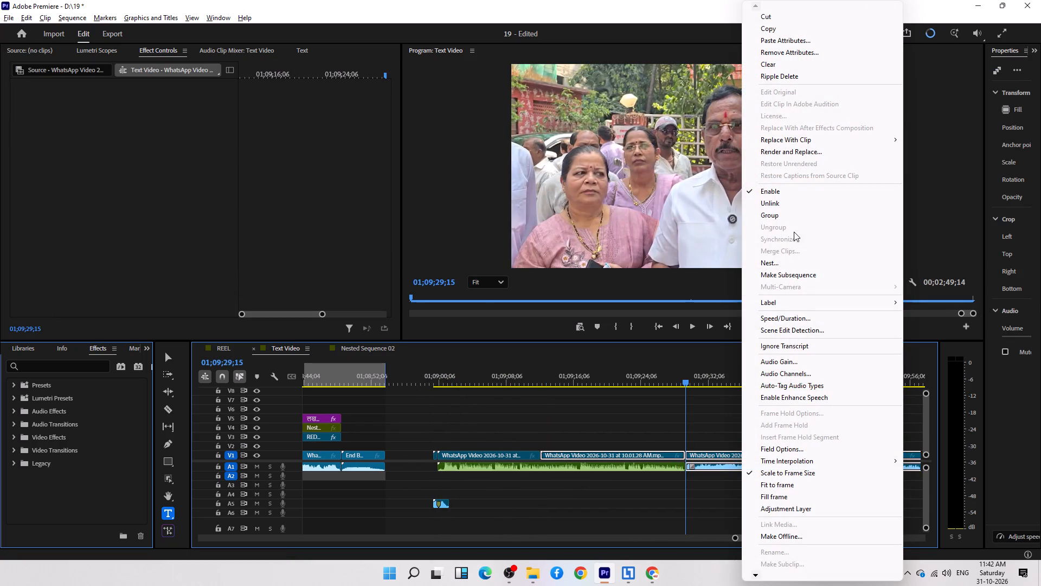
pyautogui.click(794, 205)
pyautogui.moveTo(745, 416); pyautogui.dragTo(747, 482)
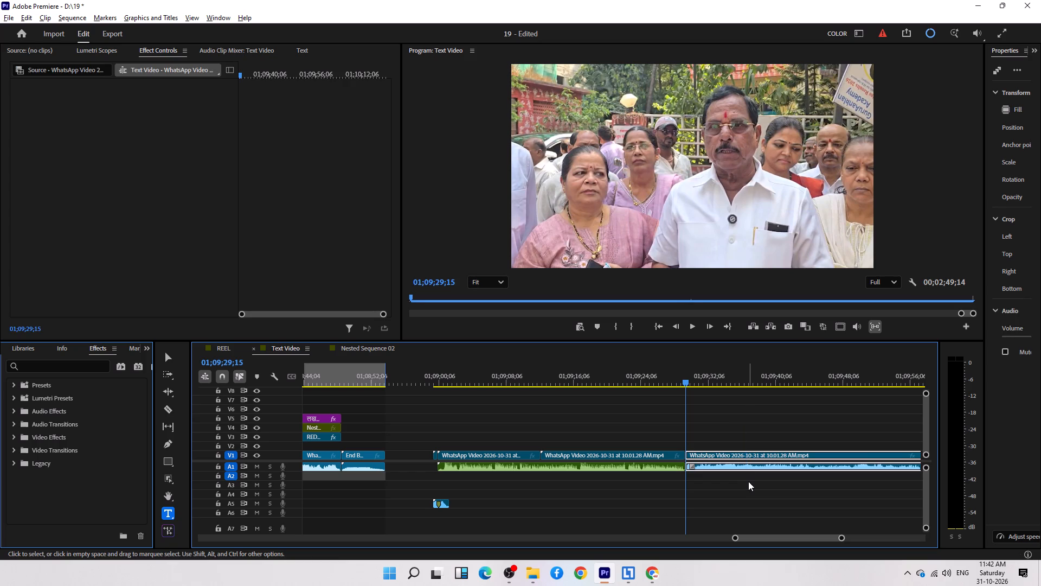
pyautogui.press('Delete')
# Add WhatsApp Video 10.01.28 AM (1) from Downloads to track V1, directly after the voice-over section.
pyautogui.click(532, 576)
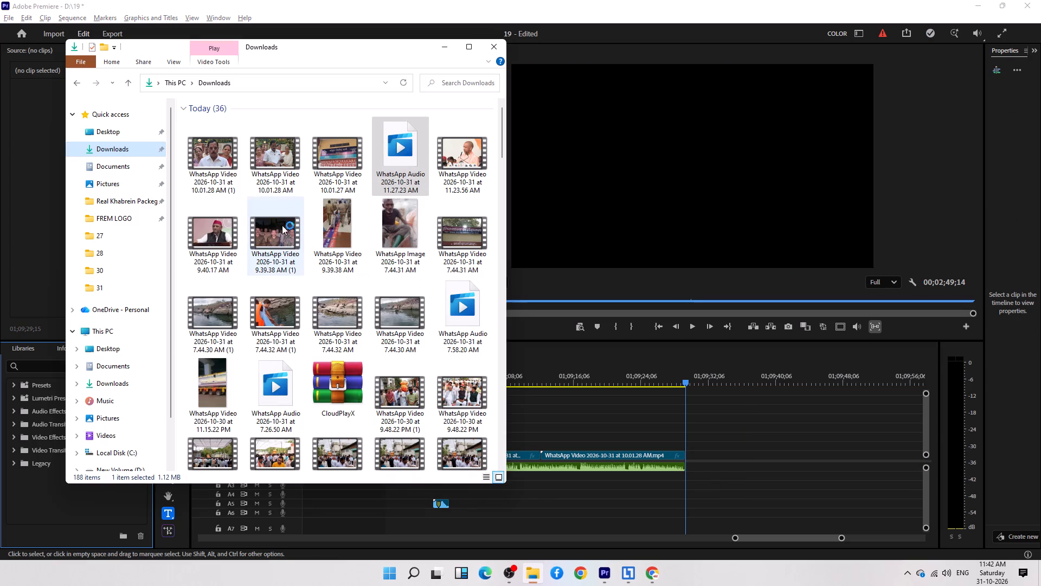
pyautogui.moveTo(213, 162); pyautogui.dragTo(687, 456)
pyautogui.click(712, 438)
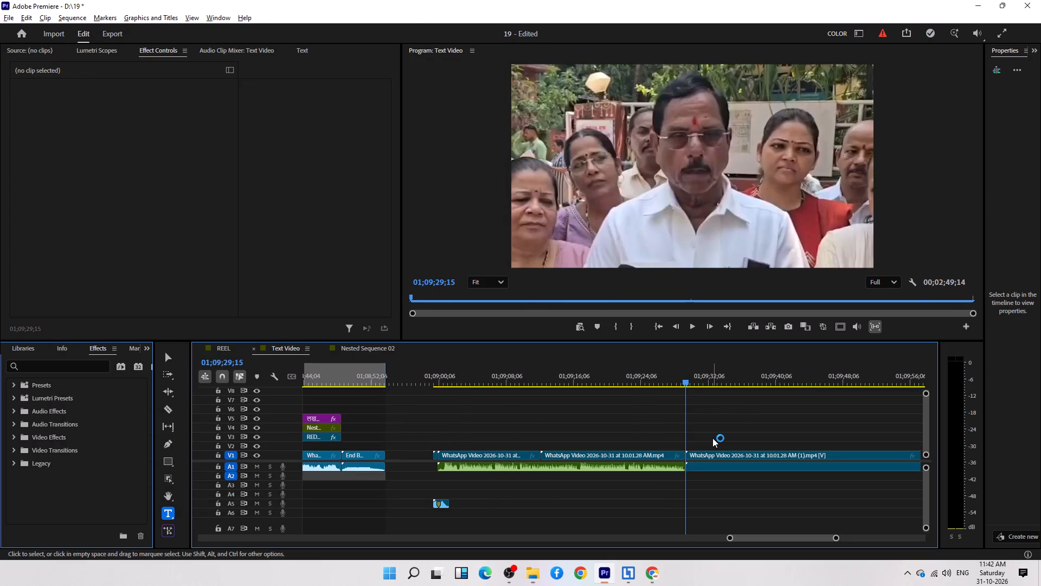
# Return the playhead to 01;09;00;02 and copy the first two sets of headline titles, Nested Sequence 02 and RED TOP COMPOSE from the CM Yogi story.
pyautogui.press('Up')
pyautogui.press('Up')
pyautogui.scroll(16, 560, 454)
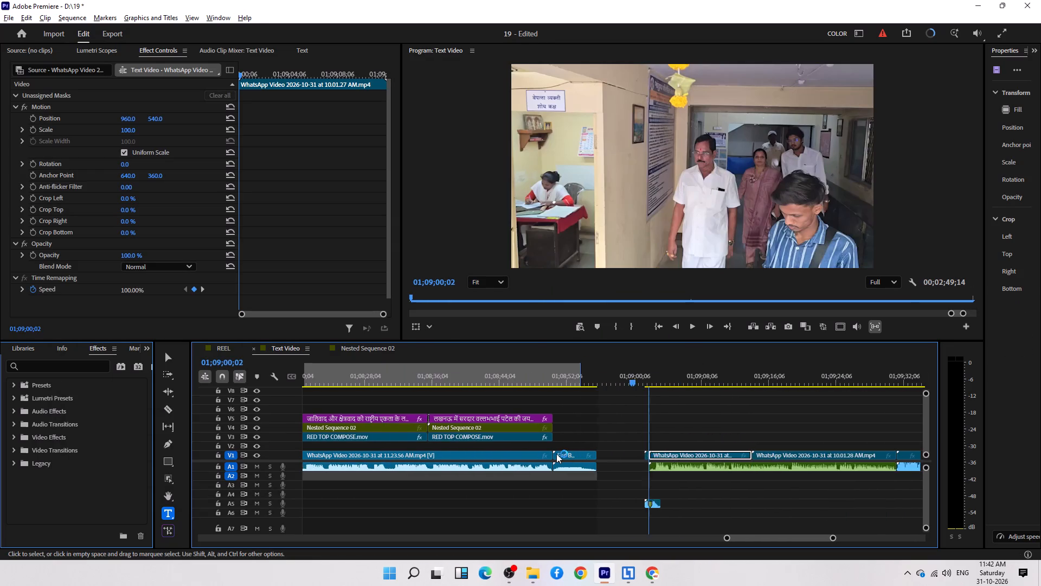
pyautogui.scroll(20, 556, 454)
pyautogui.scroll(20, 556, 454)
pyautogui.scroll(1, 556, 454)
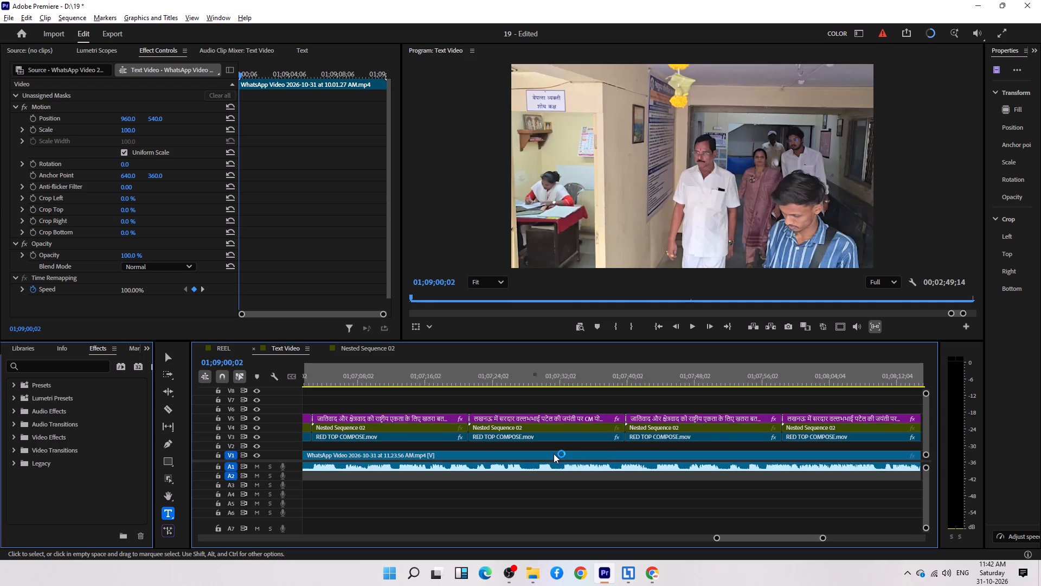
pyautogui.scroll(20, 554, 454)
pyautogui.scroll(3, 554, 454)
pyautogui.press('-')
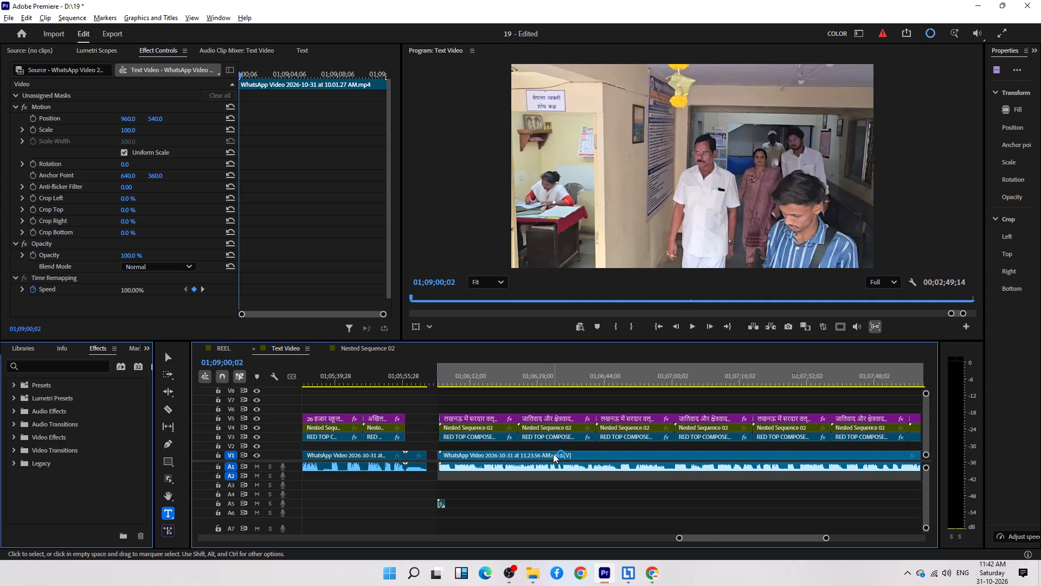
pyautogui.moveTo(434, 402); pyautogui.dragTo(574, 437)
pyautogui.hotkey('ctrl', 'c')
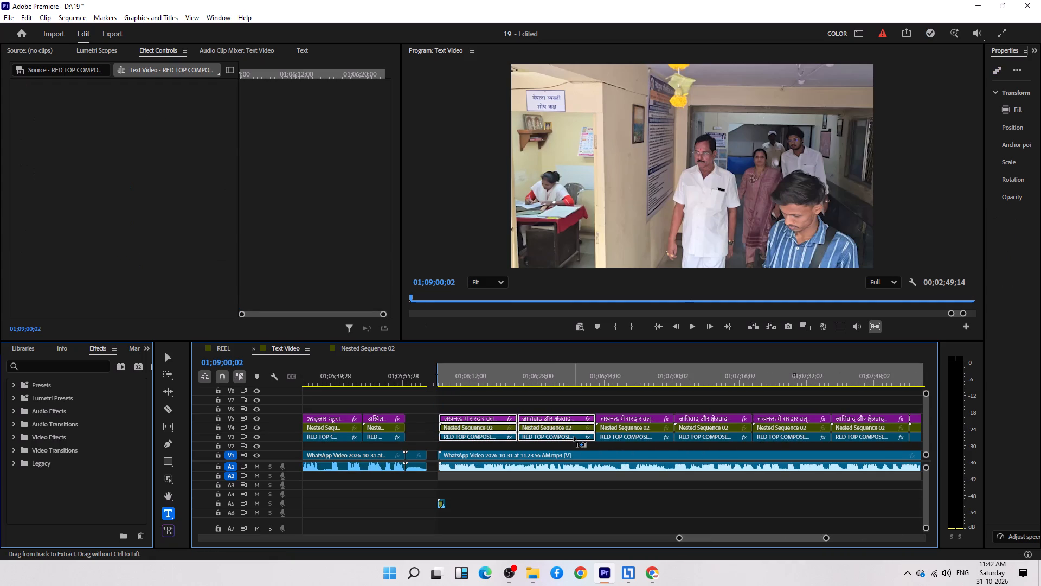
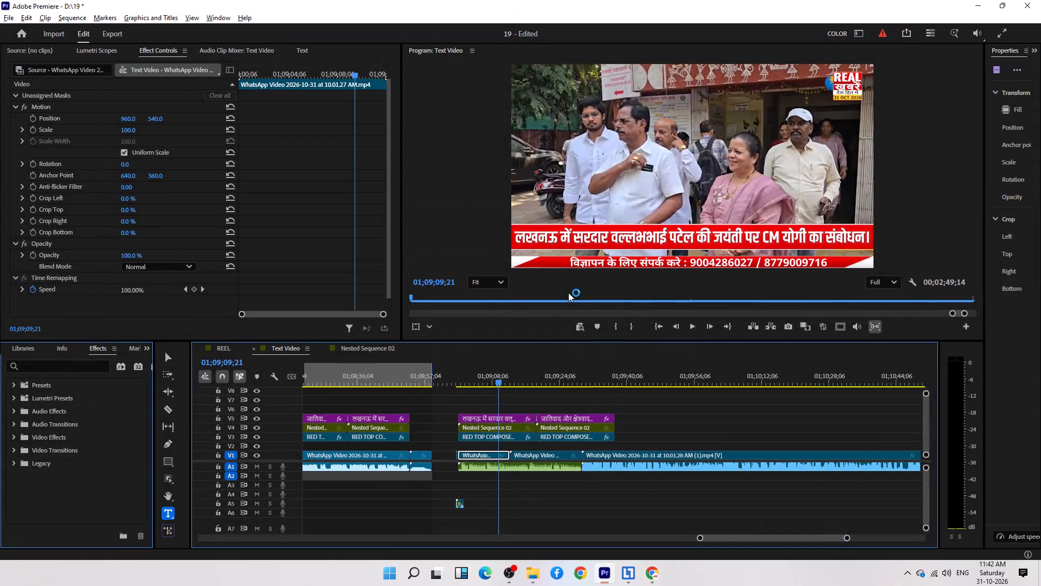
# Replace the new story's first headline text with the copied line "भांडुप में बीजेपी और शिंदे गुट की शिवसेना के बीच विवाद।".
pyautogui.tripleClick(568, 233)
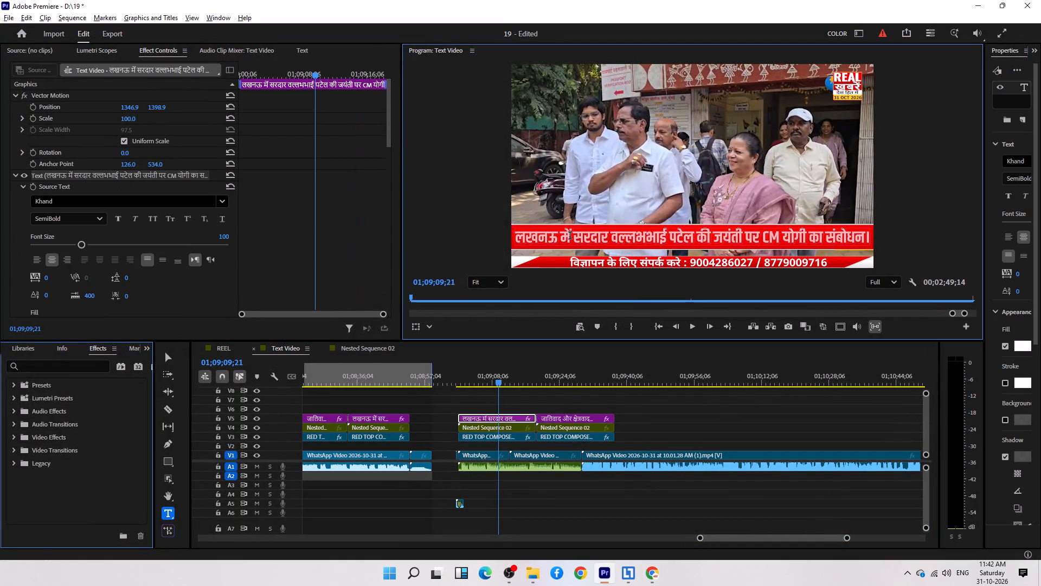
pyautogui.hotkey('ctrl', 'v')
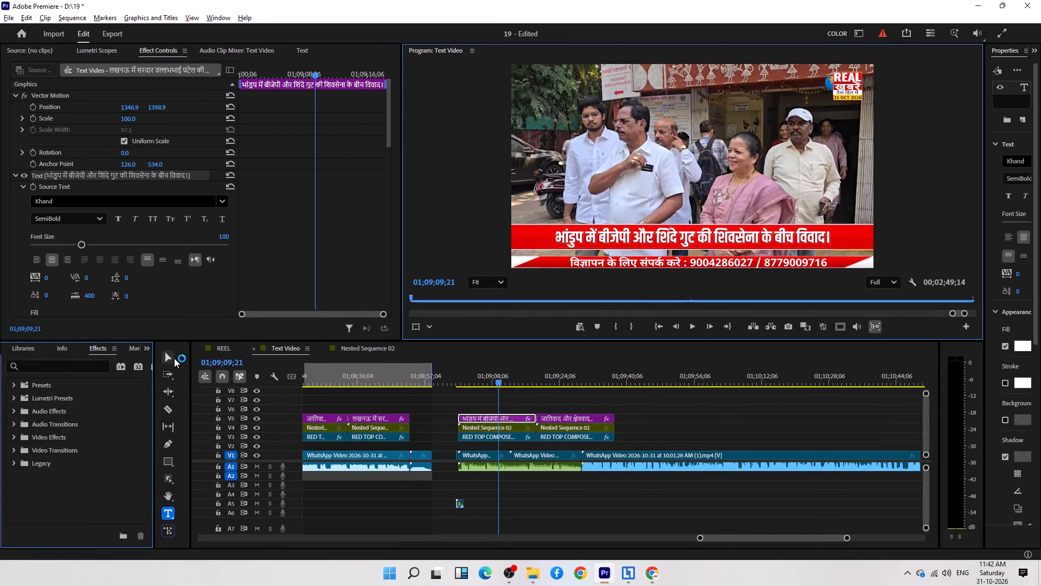
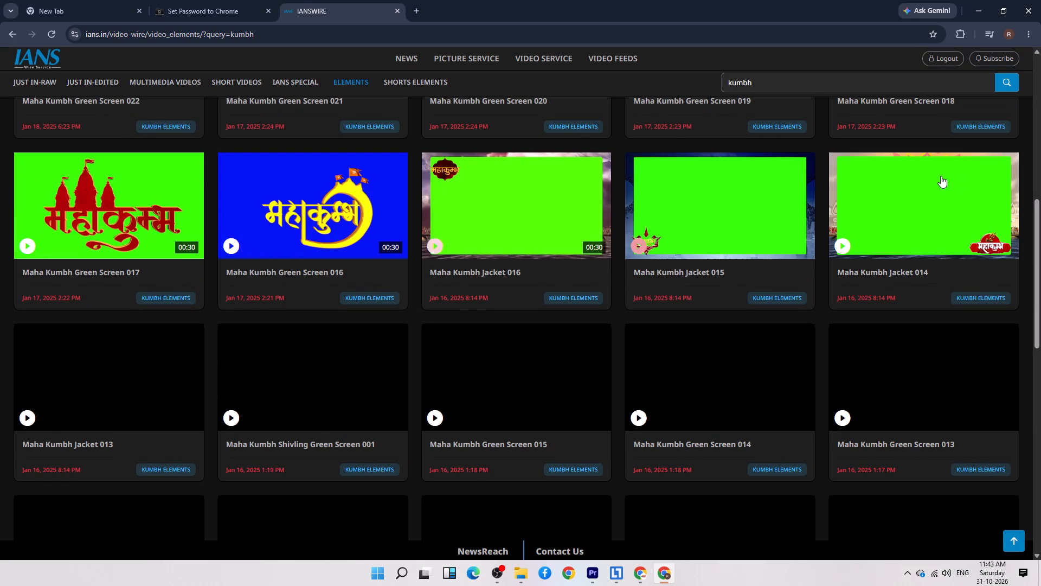
# Download the Maha Kumbh Jacket 014 edited video from the kumbh element results.
pyautogui.scroll(-4, 853, 280)
pyautogui.scroll(3, 860, 266)
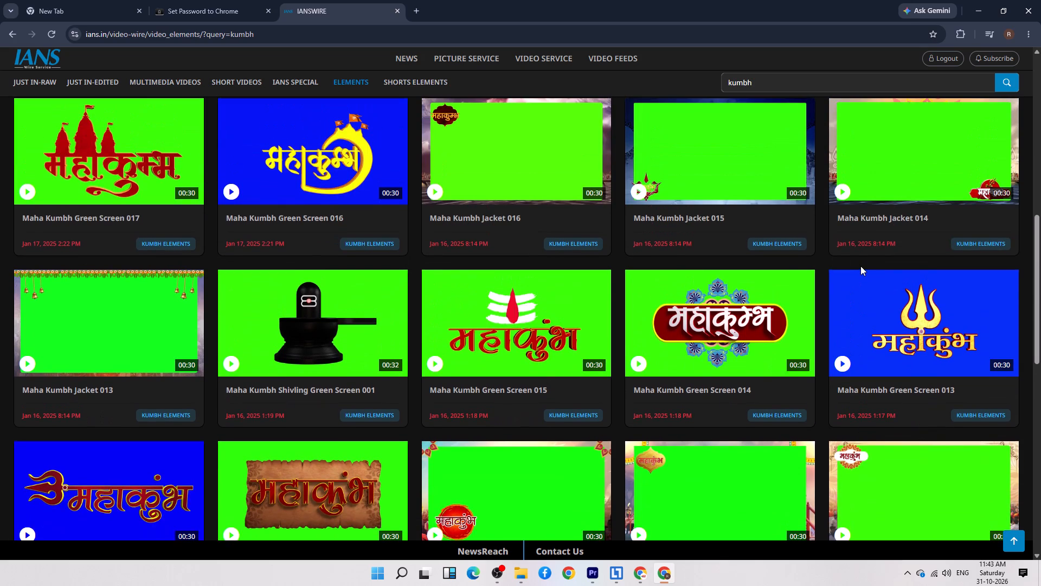
pyautogui.click(878, 184)
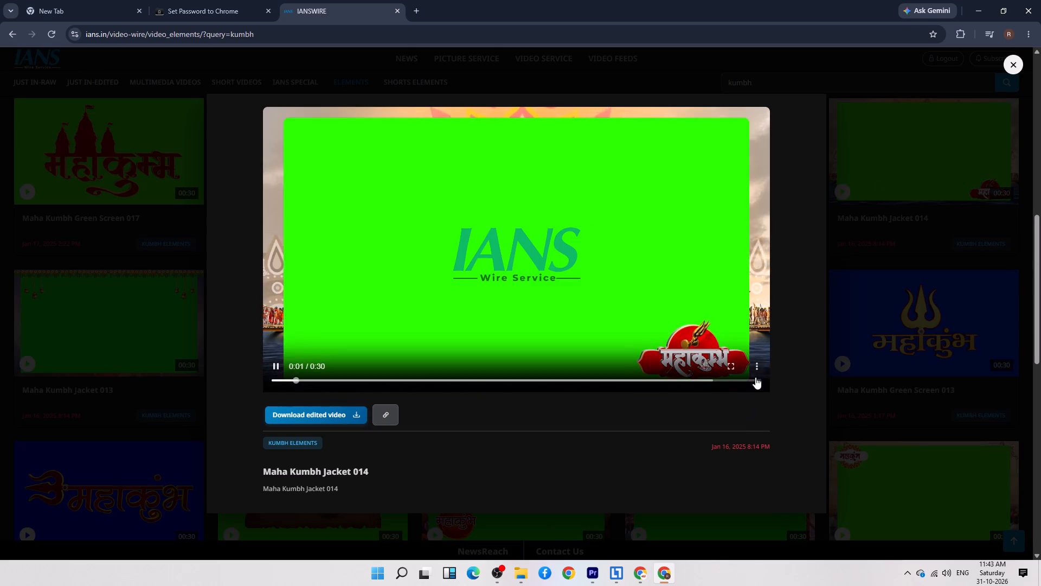
pyautogui.click(316, 417)
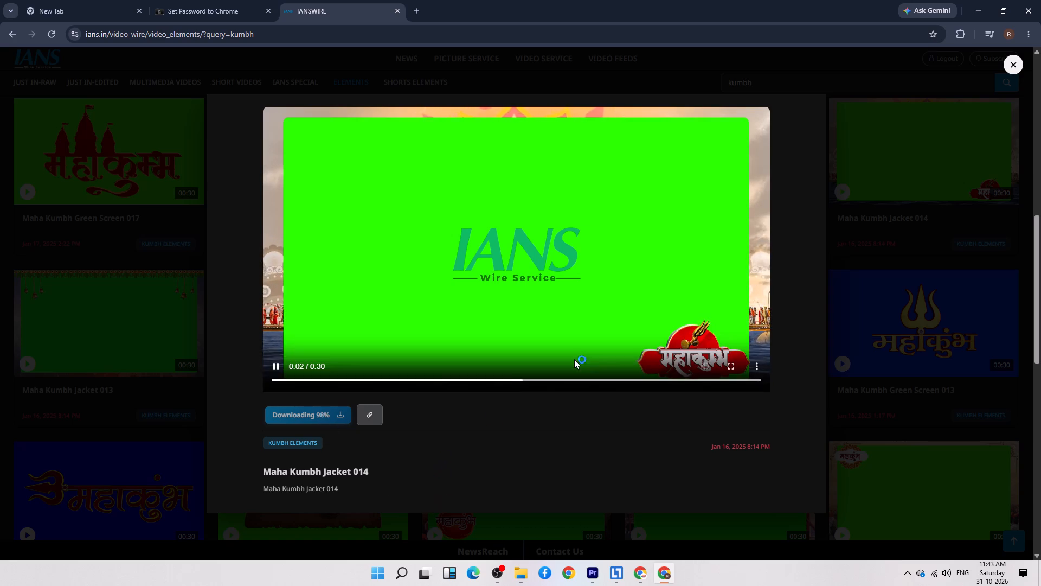
pyautogui.click(1011, 69)
# Look through the remaining Maha Kumbh elements in the search results.
pyautogui.scroll(-2, 492, 413)
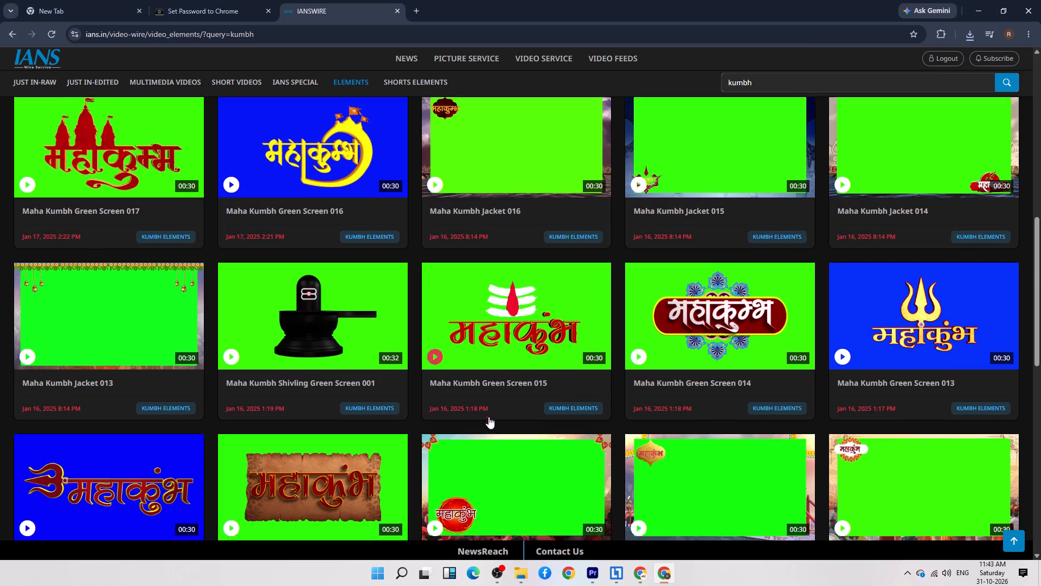
pyautogui.scroll(-2, 489, 417)
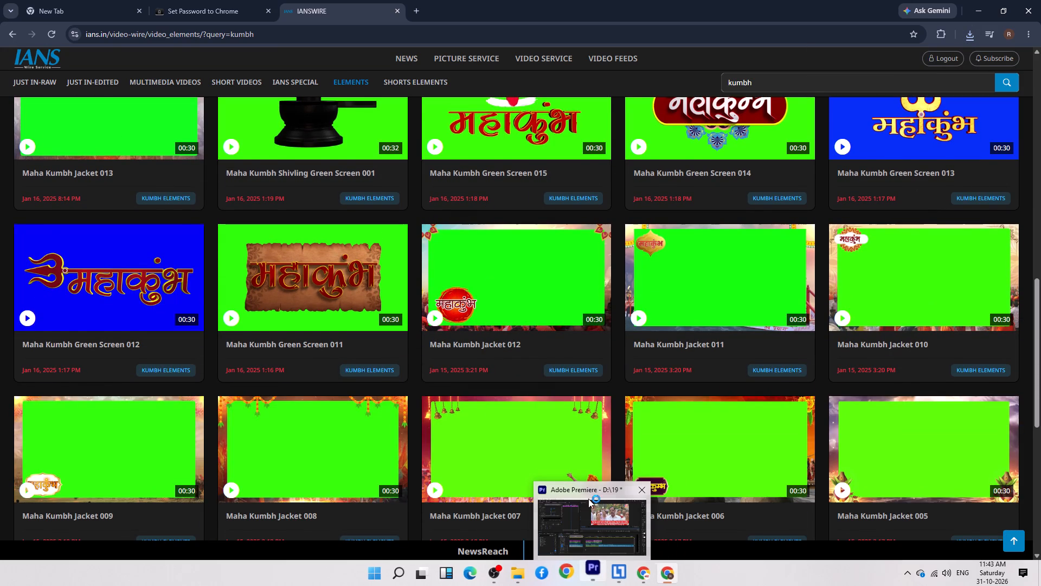
pyautogui.scroll(-4, 603, 441)
pyautogui.scroll(-2, 646, 462)
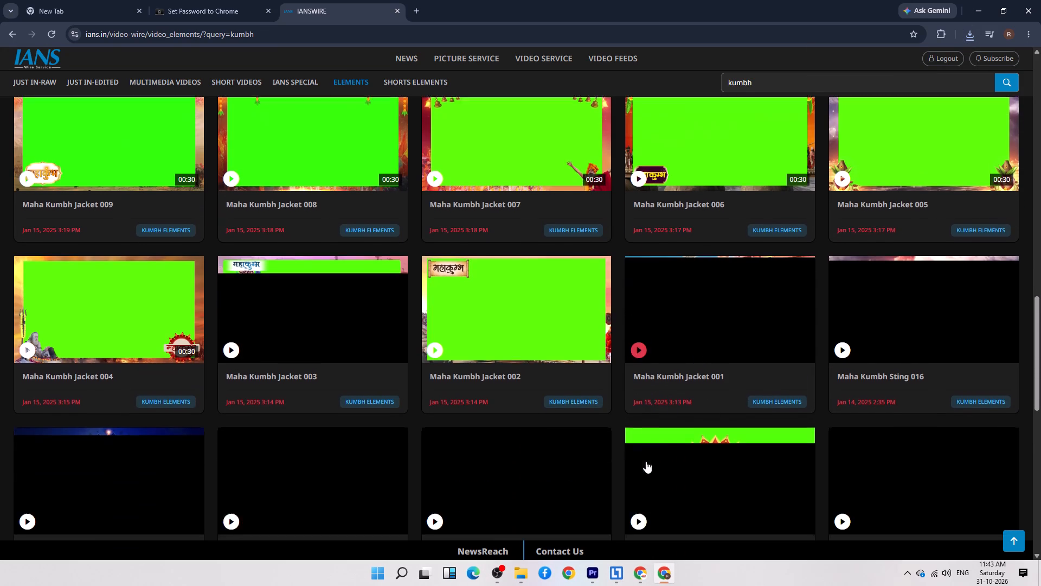
pyautogui.scroll(-3, 701, 511)
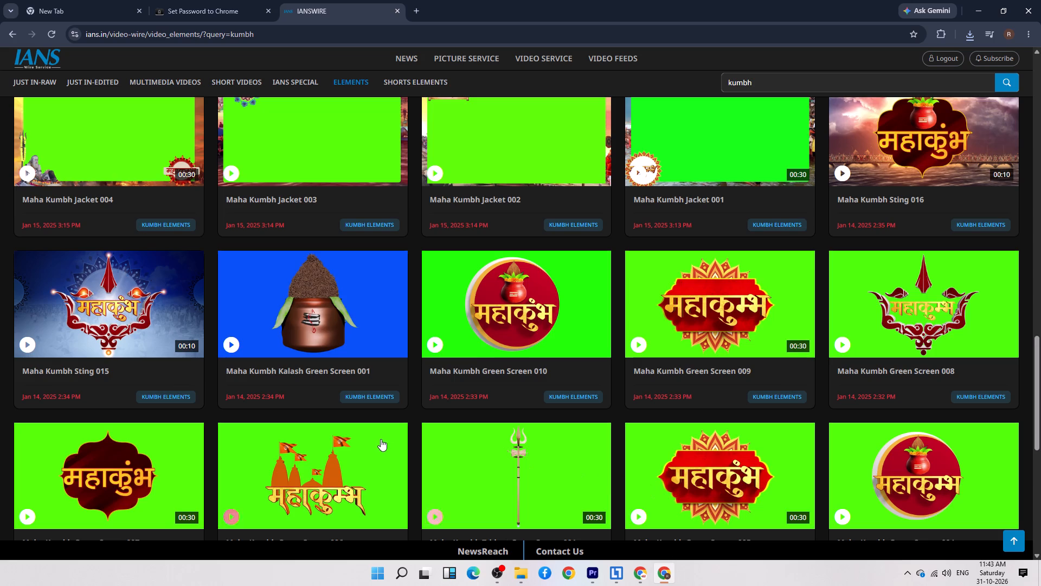
pyautogui.scroll(5, 380, 437)
# Switch to OBS Studio.
pyautogui.click(499, 577)
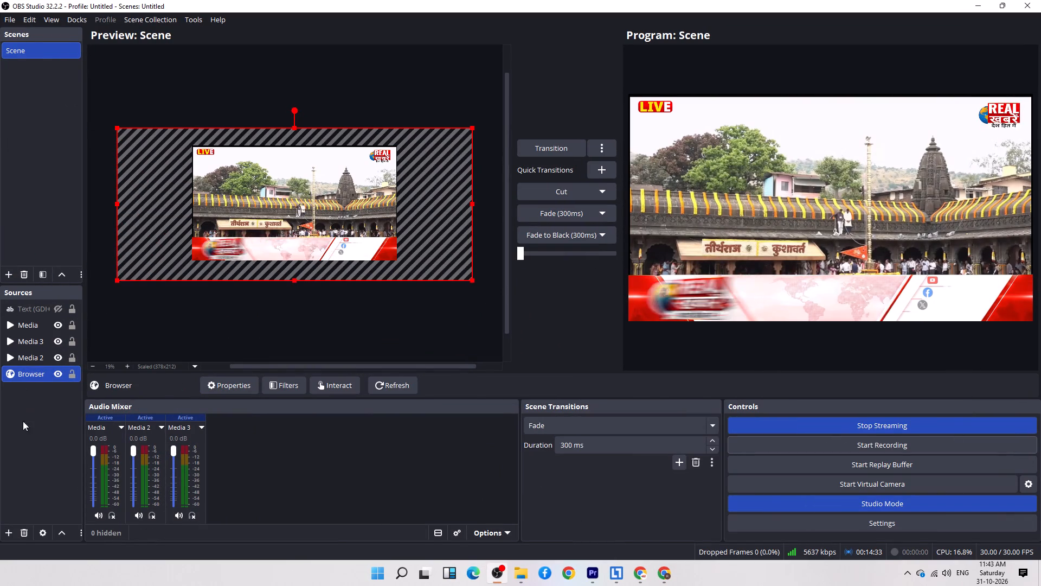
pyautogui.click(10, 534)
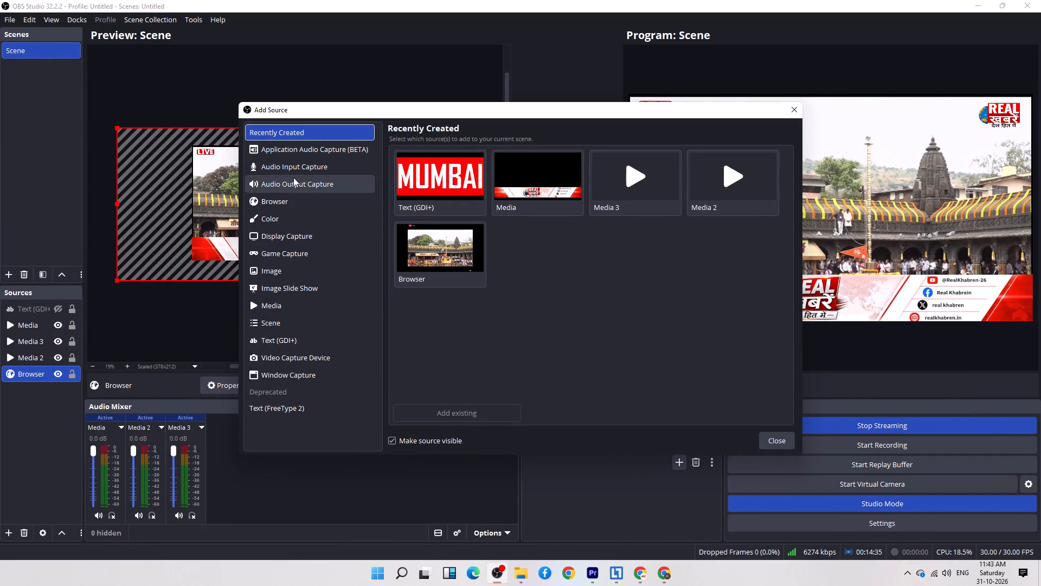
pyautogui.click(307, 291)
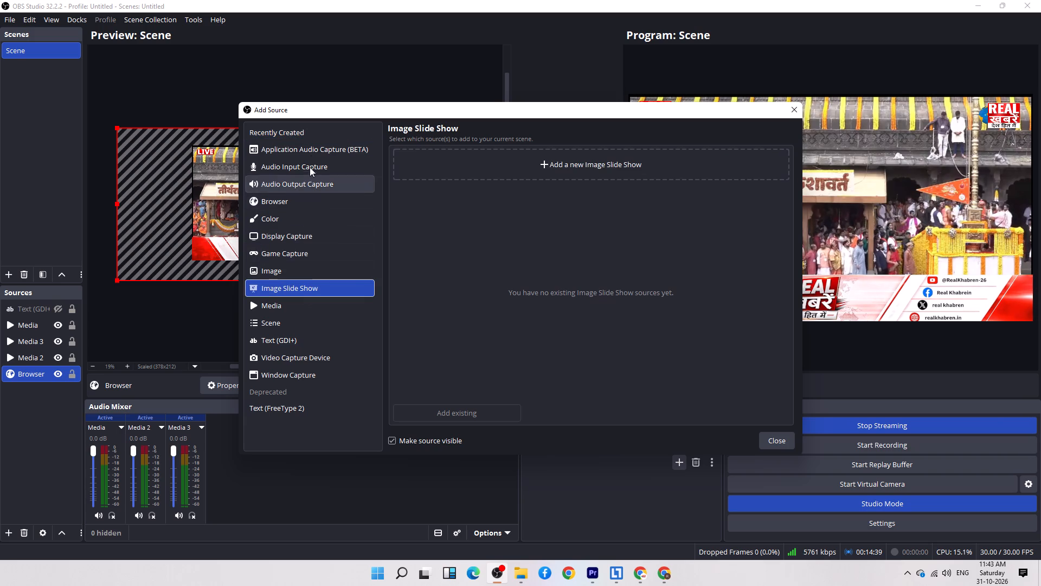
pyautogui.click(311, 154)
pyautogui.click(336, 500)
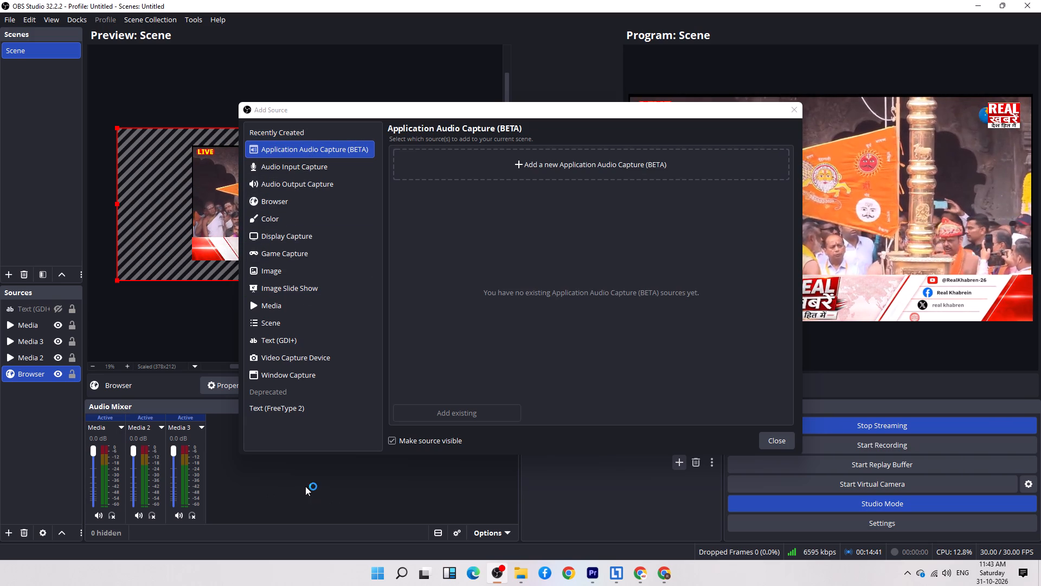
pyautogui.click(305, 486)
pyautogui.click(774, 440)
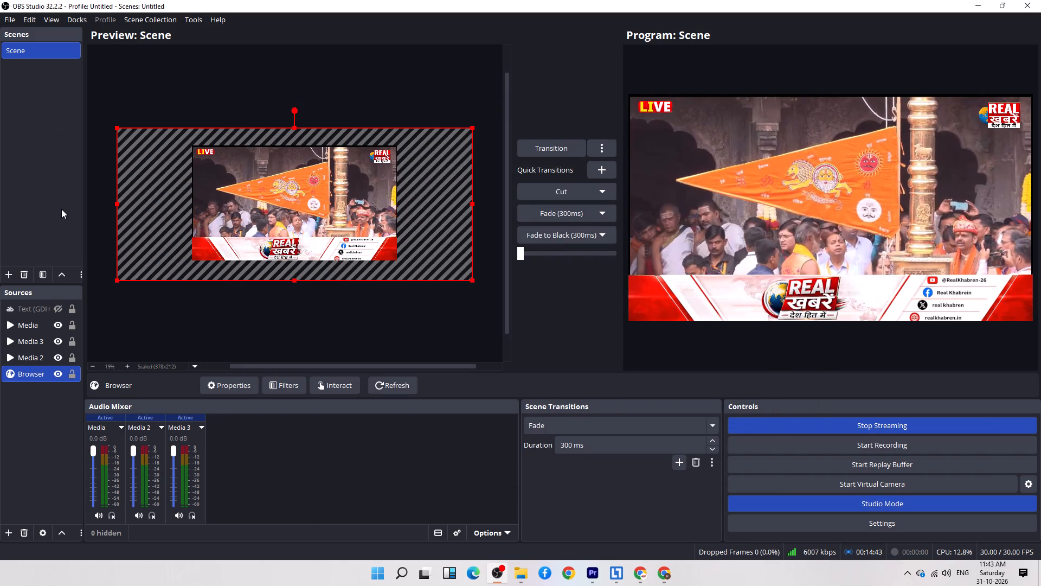
# Add the downloaded "videos_Maha Kumbh Jacket 014" file to the scene as a new looping media source, fitted to the canvas.
pyautogui.click(14, 532)
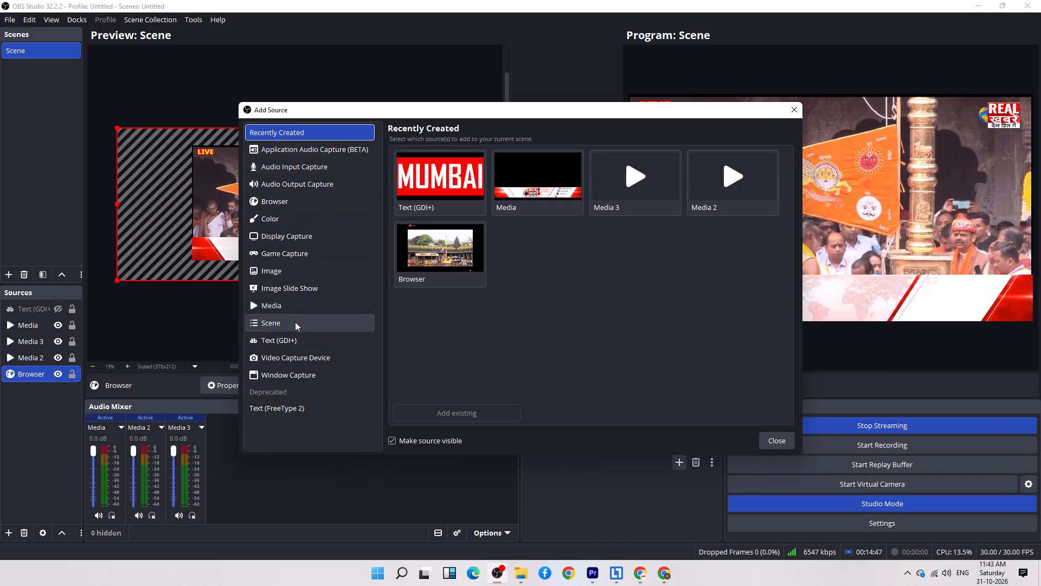
pyautogui.click(293, 305)
pyautogui.click(468, 170)
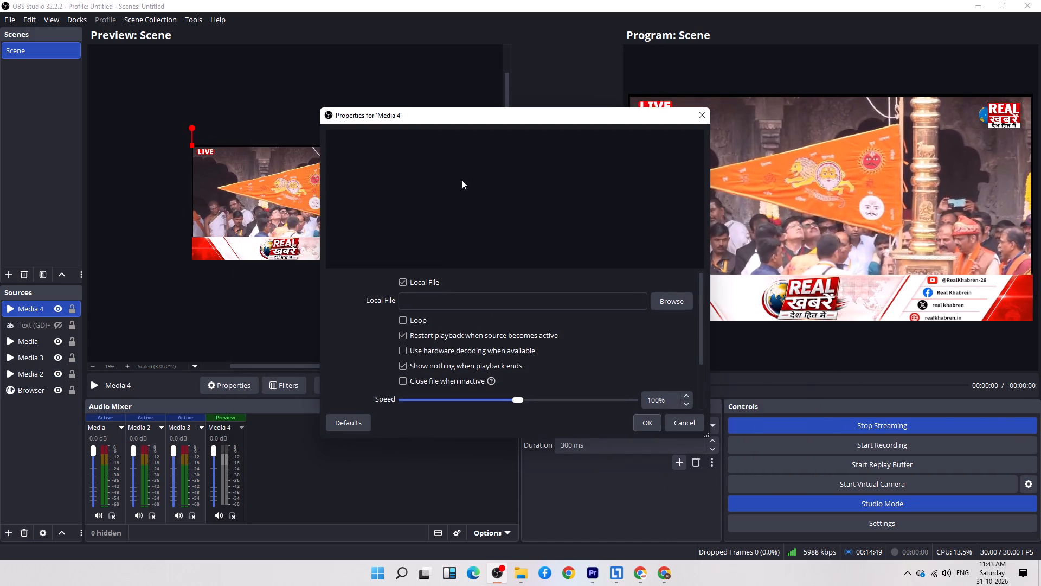
pyautogui.click(670, 298)
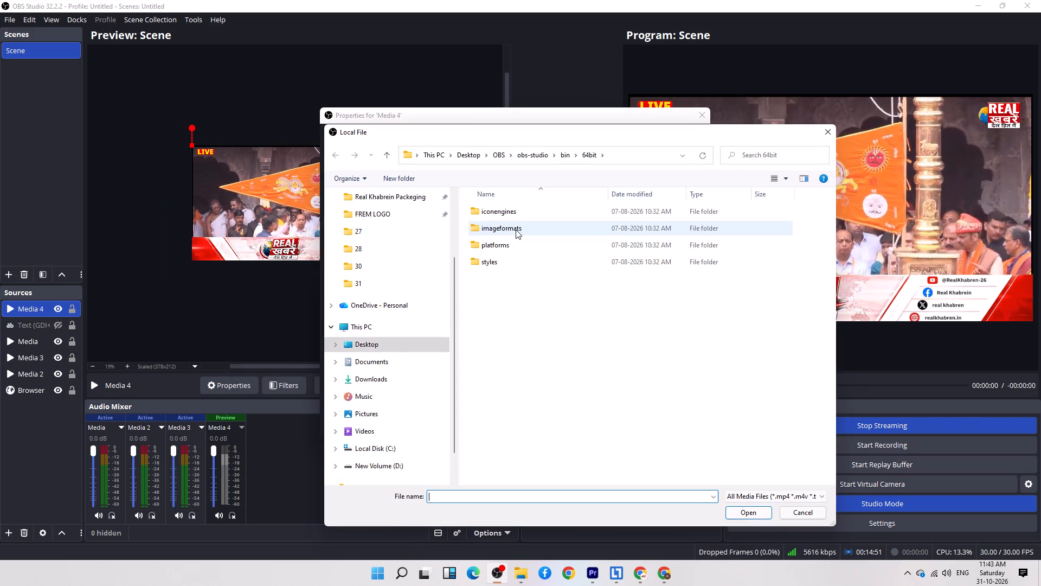
pyautogui.click(379, 372)
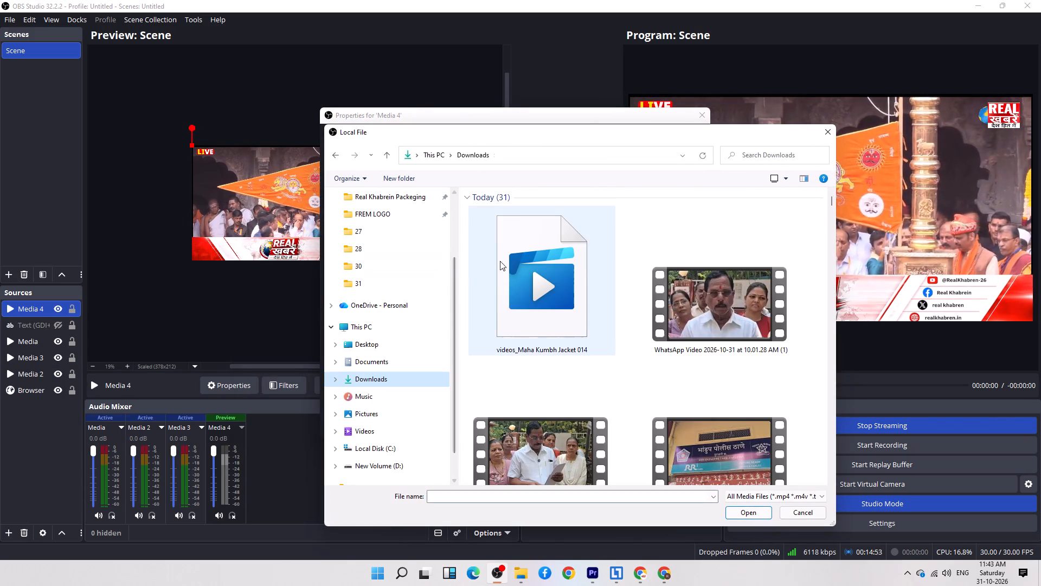
pyautogui.doubleClick(534, 276)
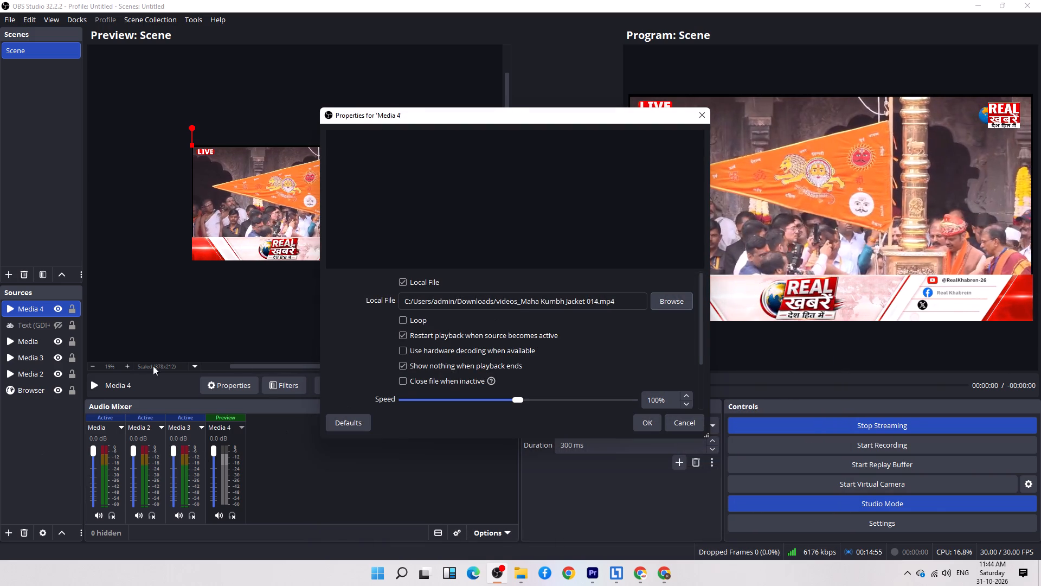
pyautogui.click(416, 318)
pyautogui.scroll(-2, 607, 357)
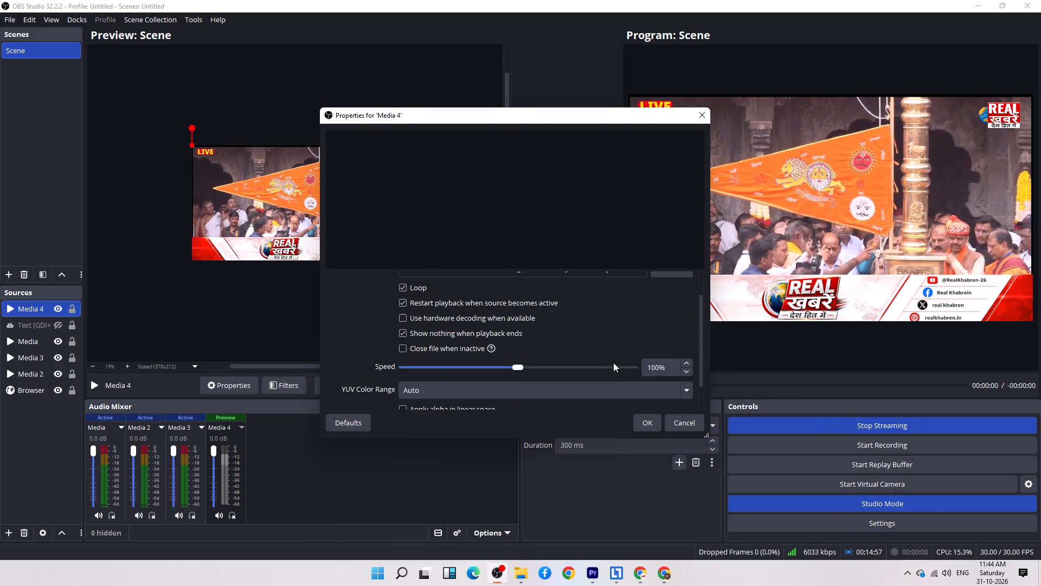
pyautogui.scroll(-7, 613, 362)
pyautogui.scroll(1, 491, 377)
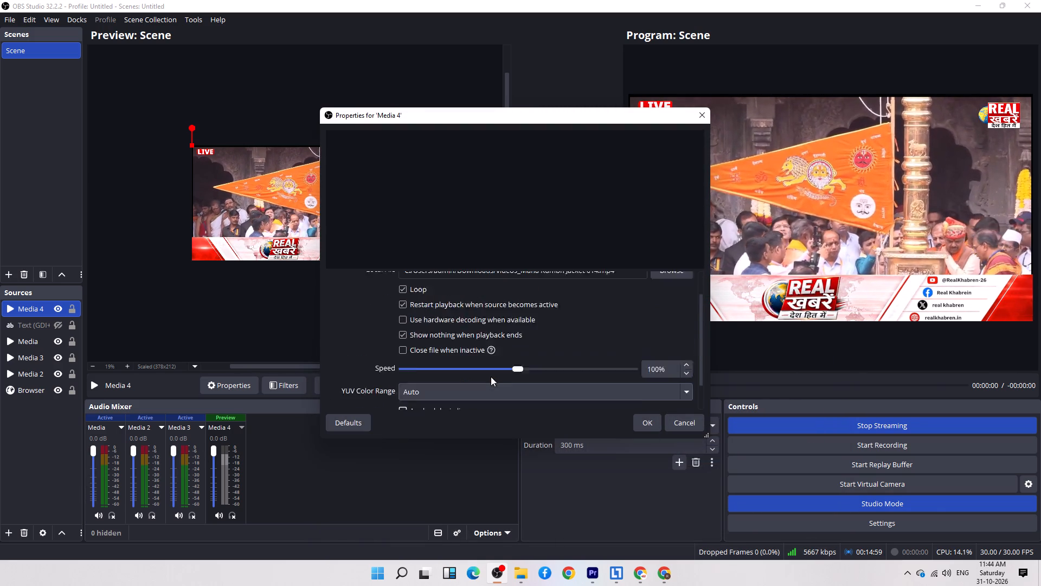
pyautogui.scroll(3, 491, 377)
pyautogui.click(661, 430)
pyautogui.click(654, 426)
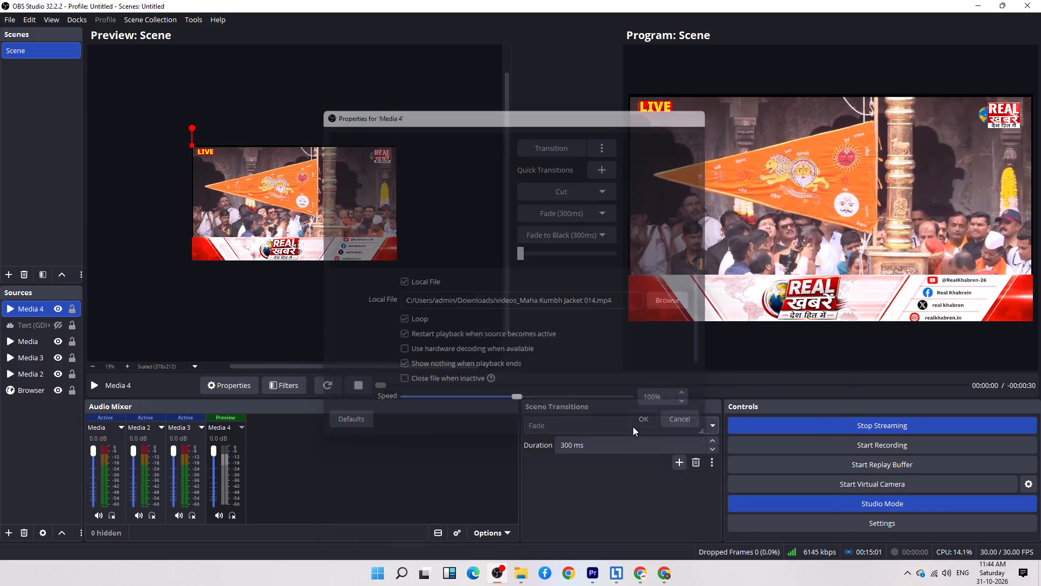
pyautogui.hotkey('ctrl', 'f')
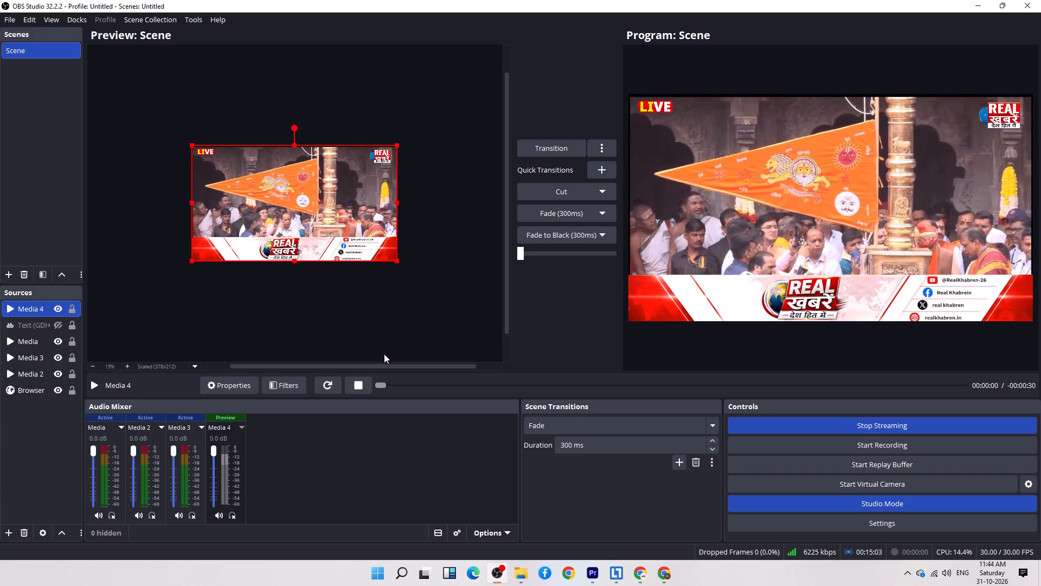
# Add a Chroma Key effect filter to the new Maha Kumbh jacket source.
pyautogui.rightClick(37, 308)
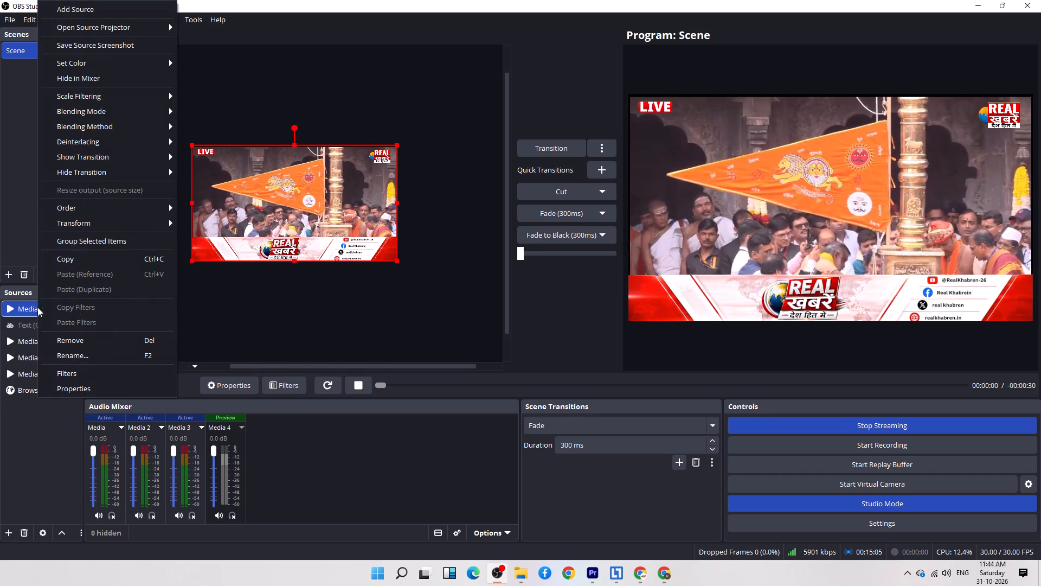
pyautogui.click(79, 371)
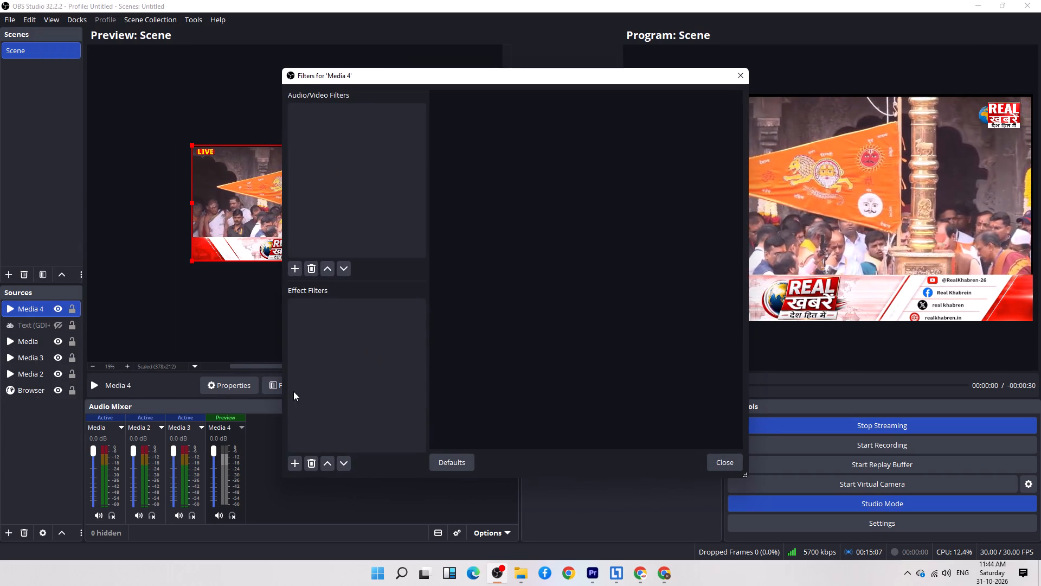
pyautogui.click(288, 463)
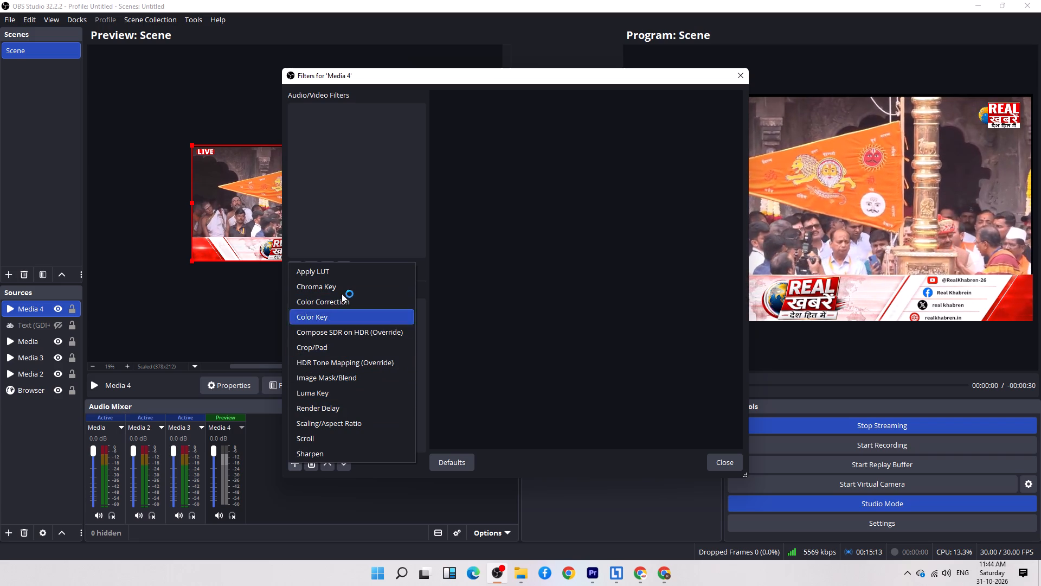
pyautogui.click(343, 293)
pyautogui.click(480, 298)
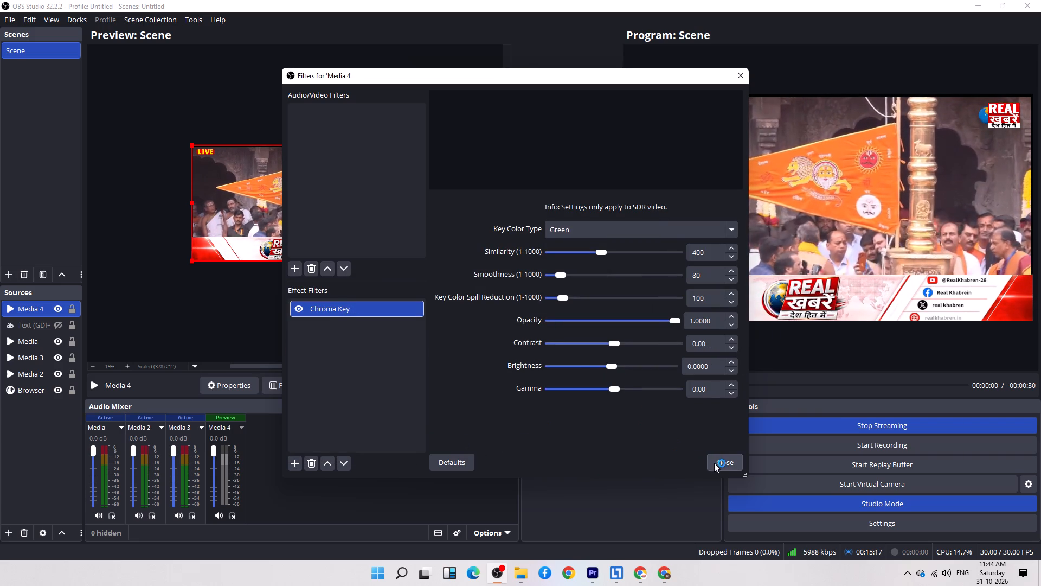
pyautogui.click(734, 467)
pyautogui.click(359, 455)
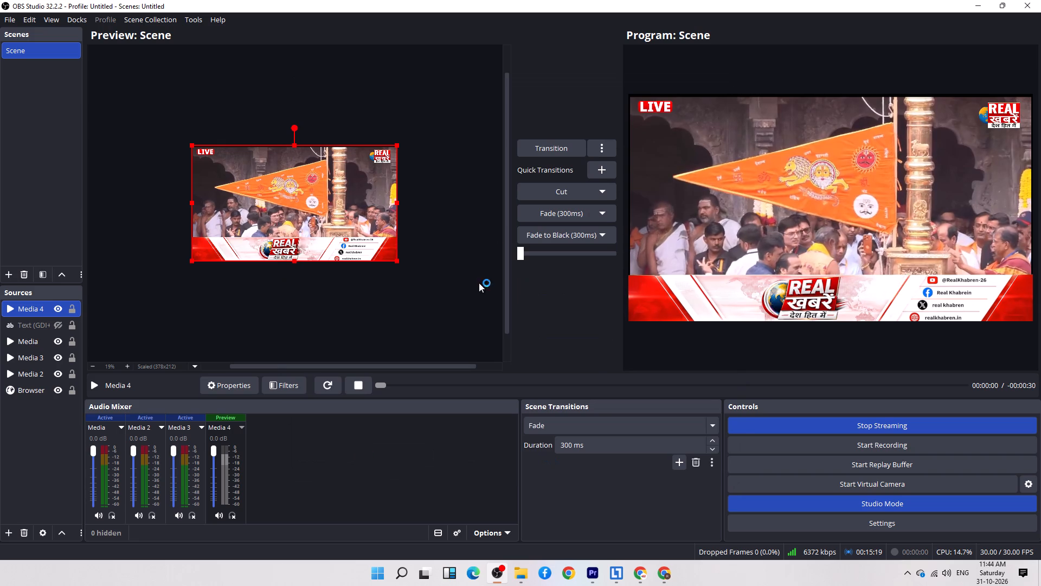
# Transition the preview scene with the Maha Kumbh jacket to the live program.
pyautogui.click(547, 153)
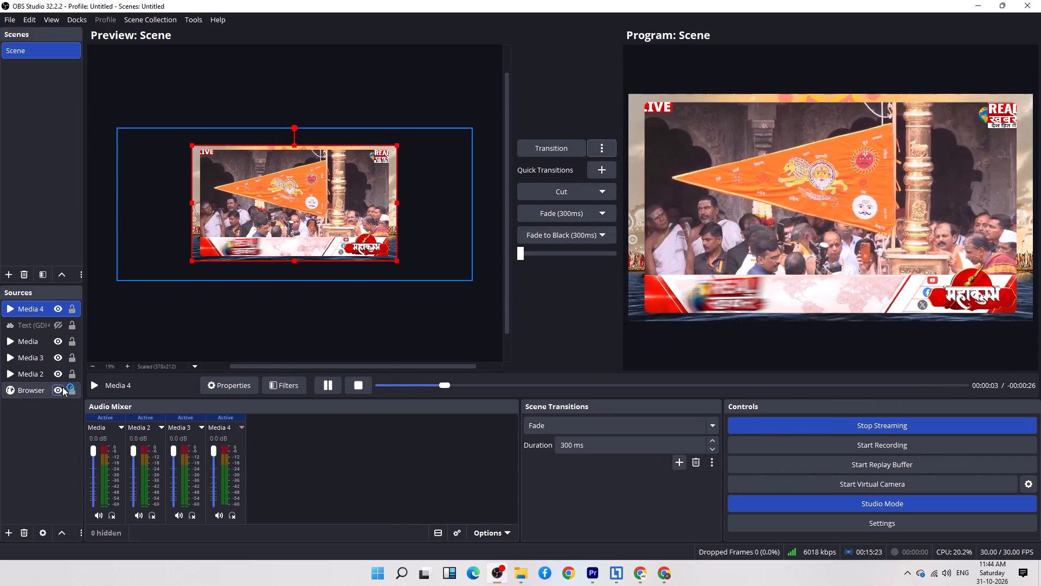
# Hide the Media source holding the animated lower-third strip and transition the change to the live program.
pyautogui.click(55, 374)
pyautogui.click(55, 374)
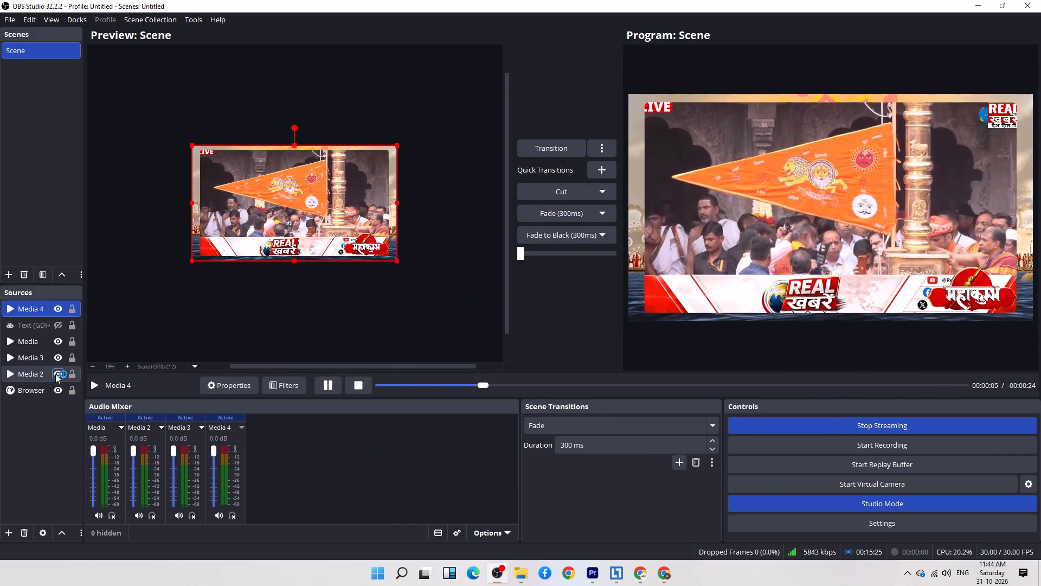
pyautogui.click(57, 340)
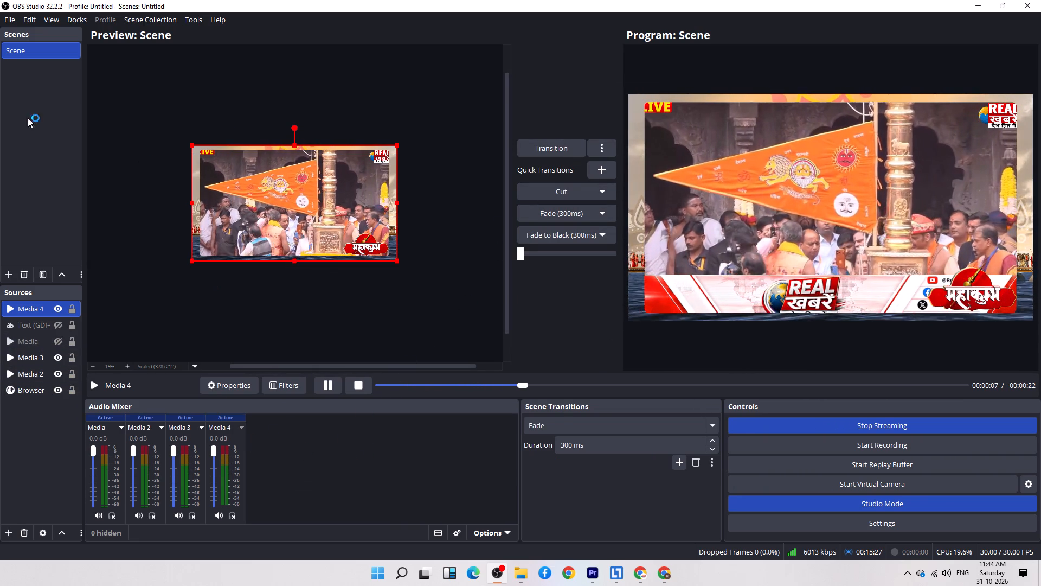
pyautogui.click(566, 153)
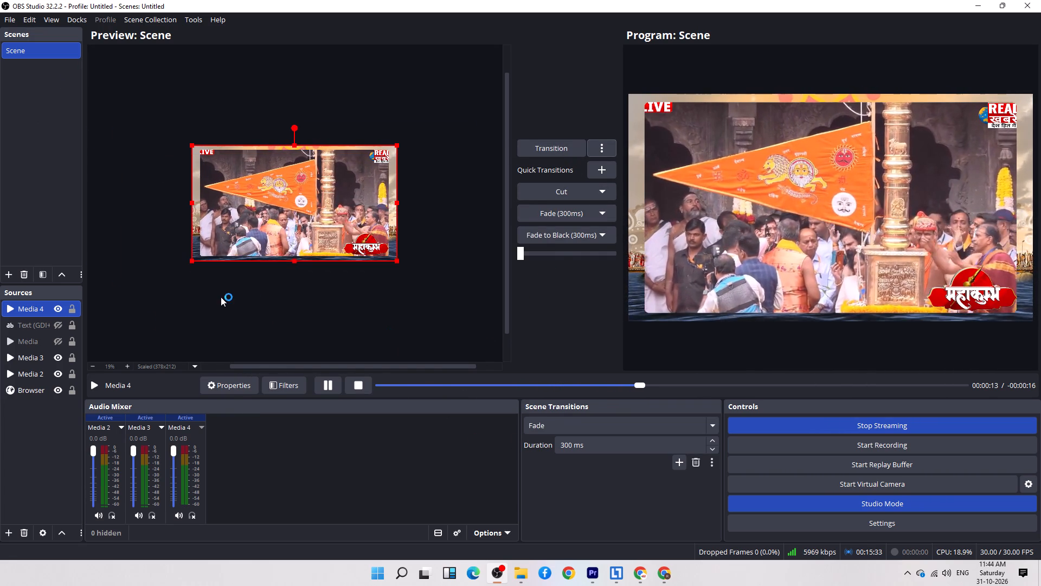
# Move the LIVE bug (Media 3) slightly down and inward inside the jacket frame, and transition the change to the live program.
pyautogui.click(27, 340)
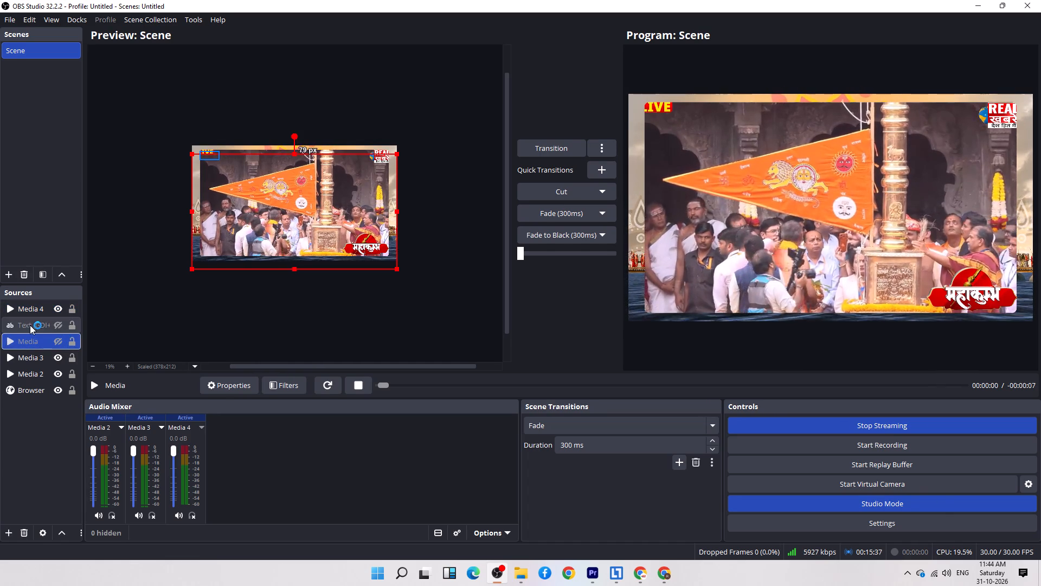
pyautogui.click(30, 325)
pyautogui.click(33, 309)
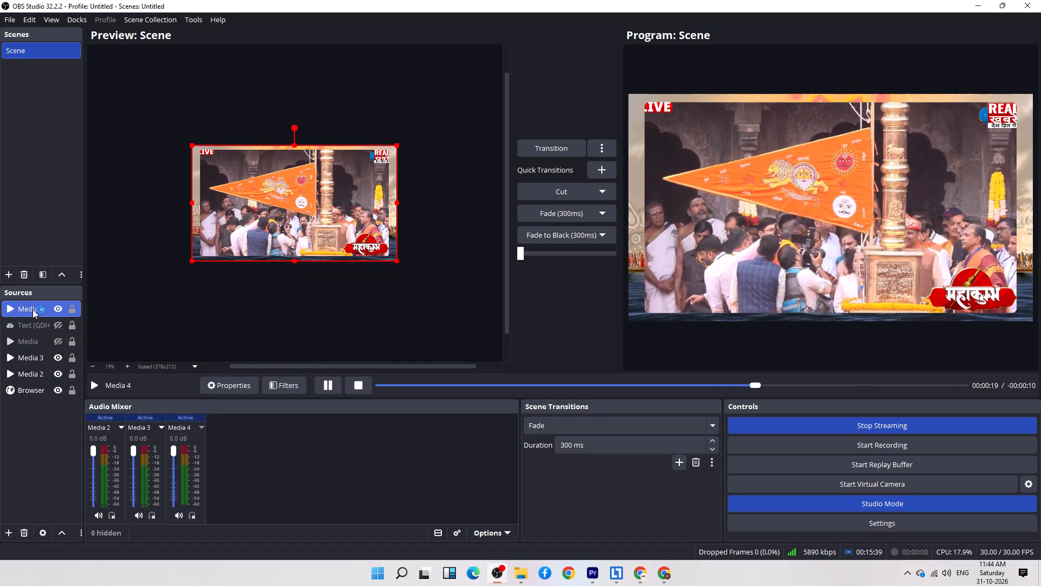
pyautogui.click(31, 352)
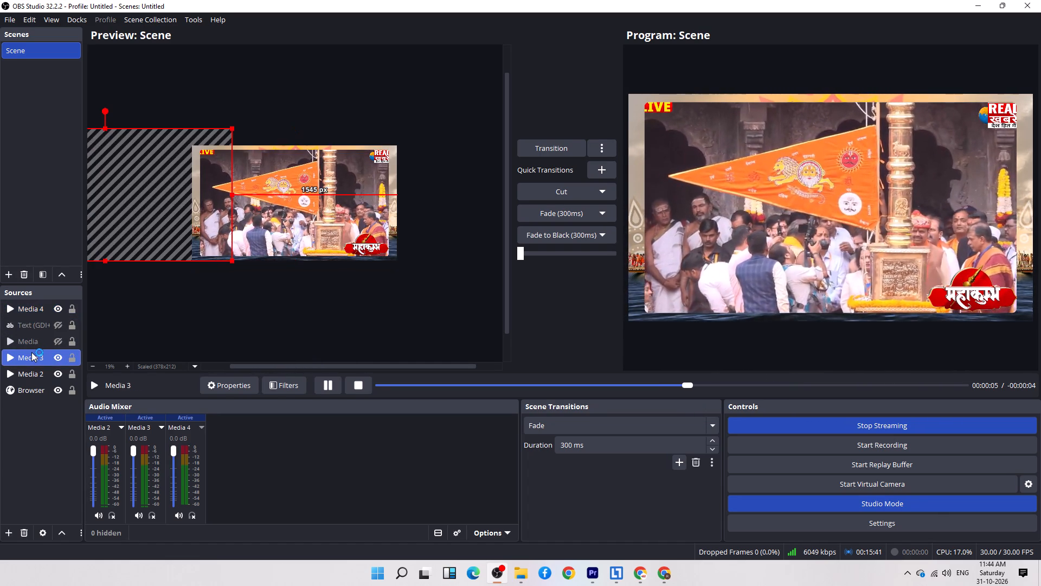
pyautogui.moveTo(145, 247); pyautogui.dragTo(157, 254)
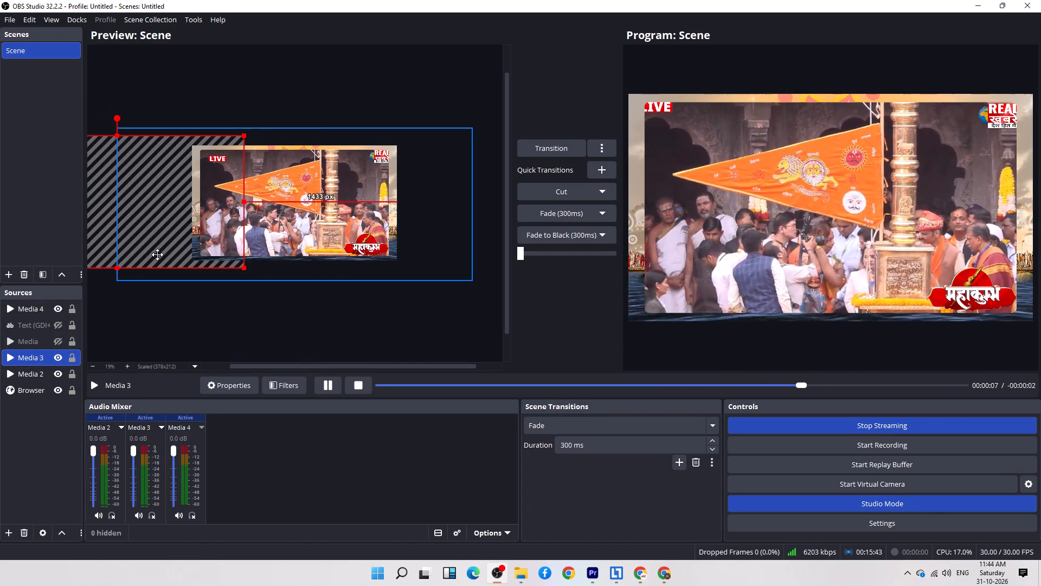
pyautogui.moveTo(157, 254); pyautogui.dragTo(153, 252)
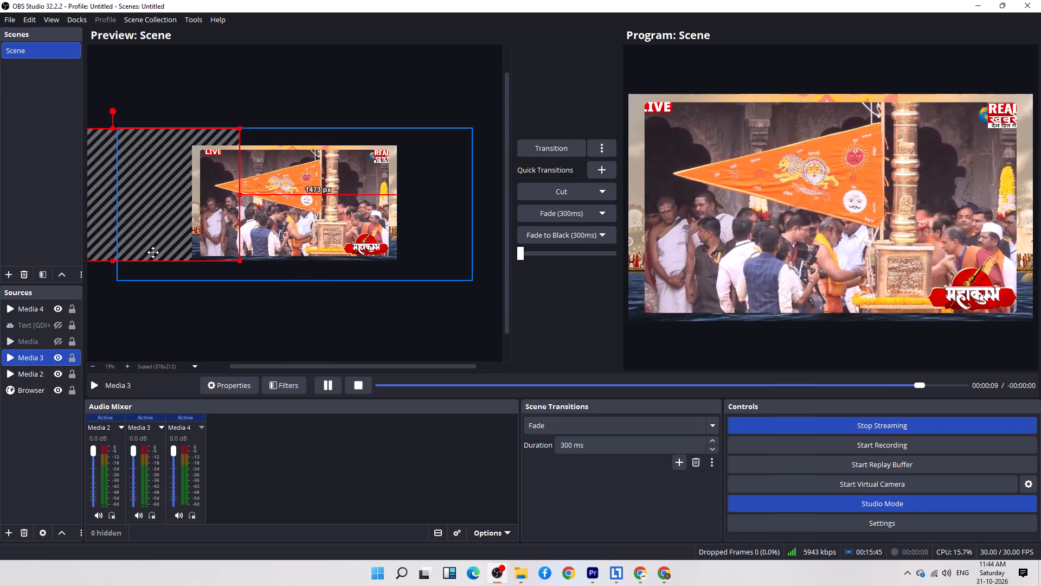
pyautogui.moveTo(153, 252); pyautogui.dragTo(154, 253)
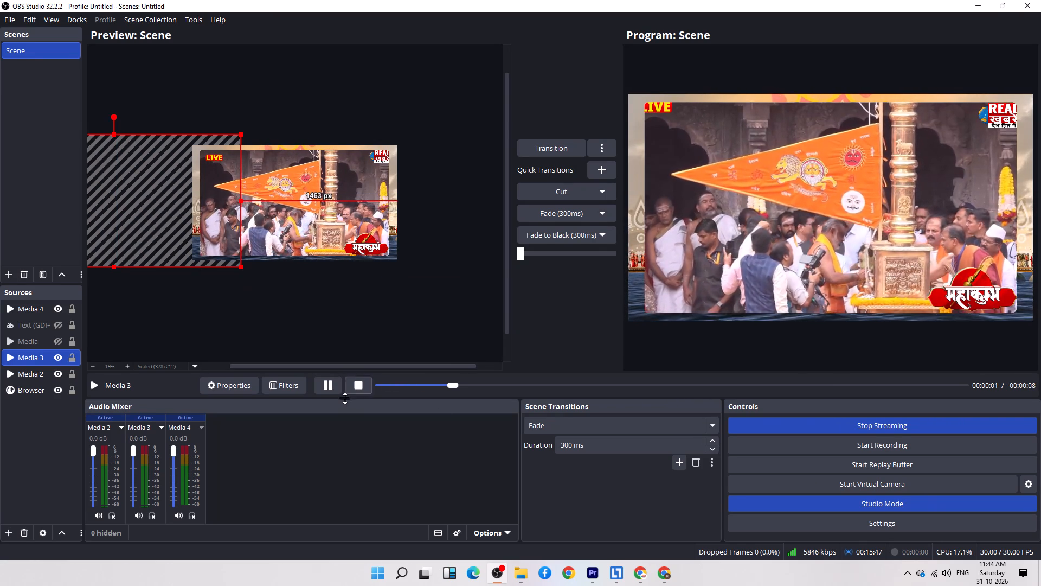
pyautogui.click(556, 144)
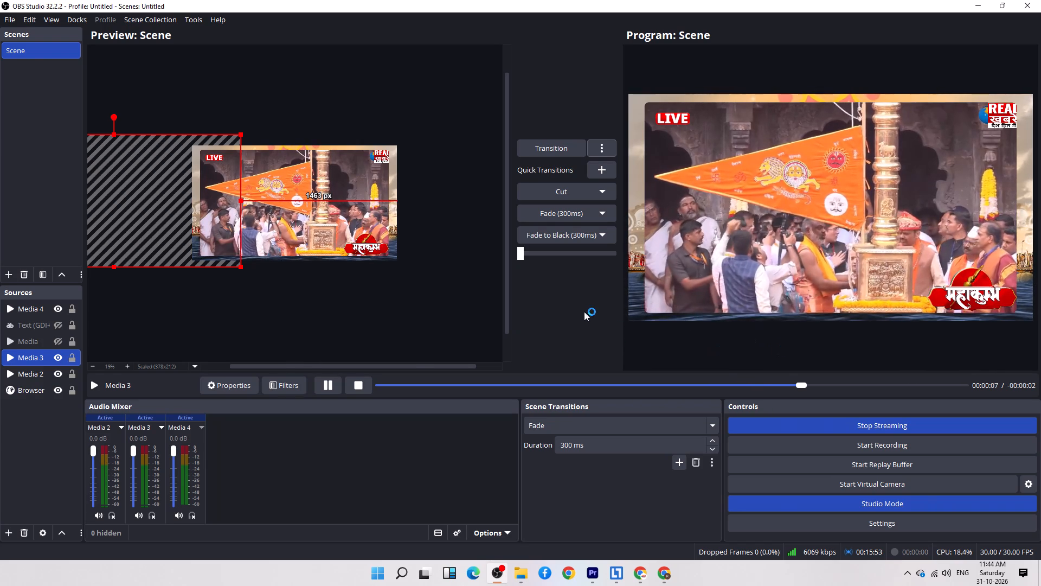
# Move the channel logo source (Media 2) to the top of the source order and transition the change to the live program.
pyautogui.moveTo(34, 373); pyautogui.dragTo(42, 309)
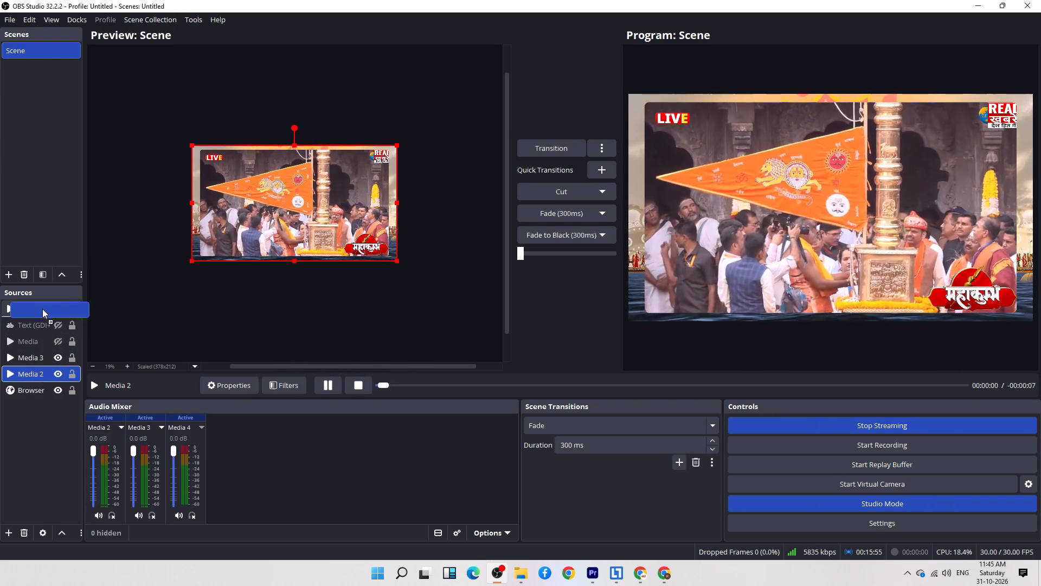
pyautogui.moveTo(42, 309); pyautogui.dragTo(40, 303)
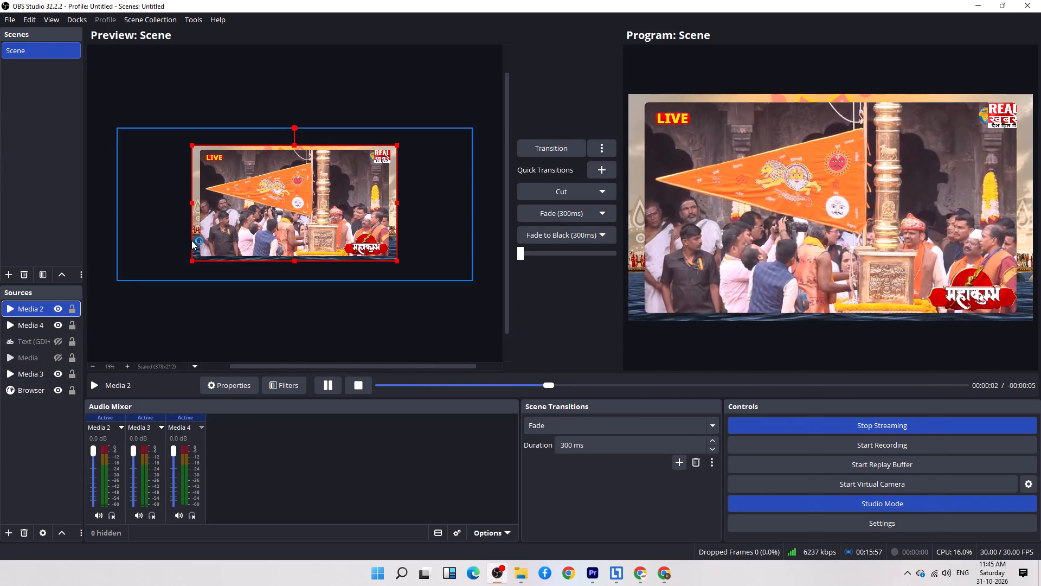
pyautogui.click(566, 149)
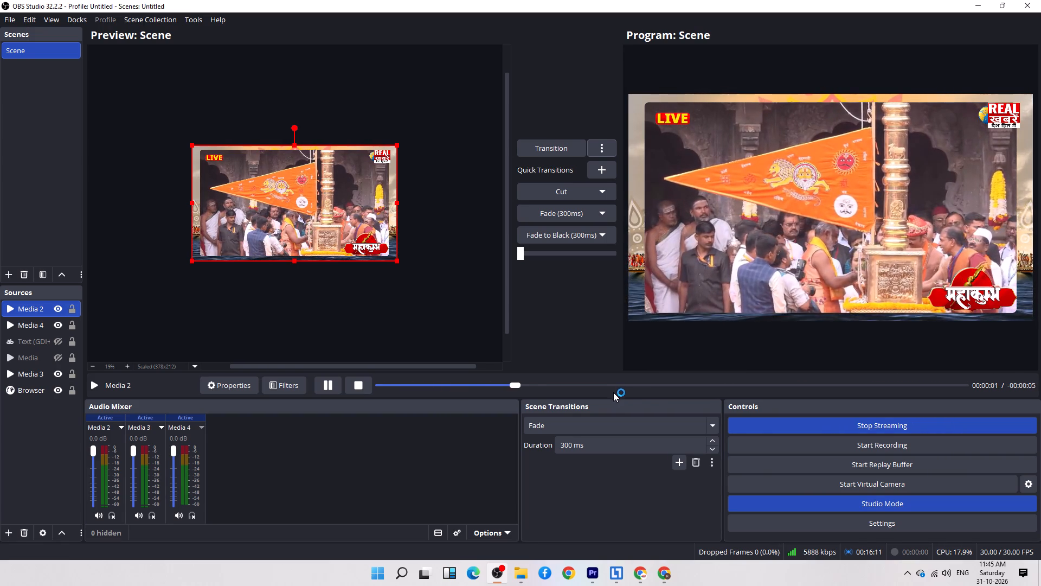
pyautogui.click(446, 475)
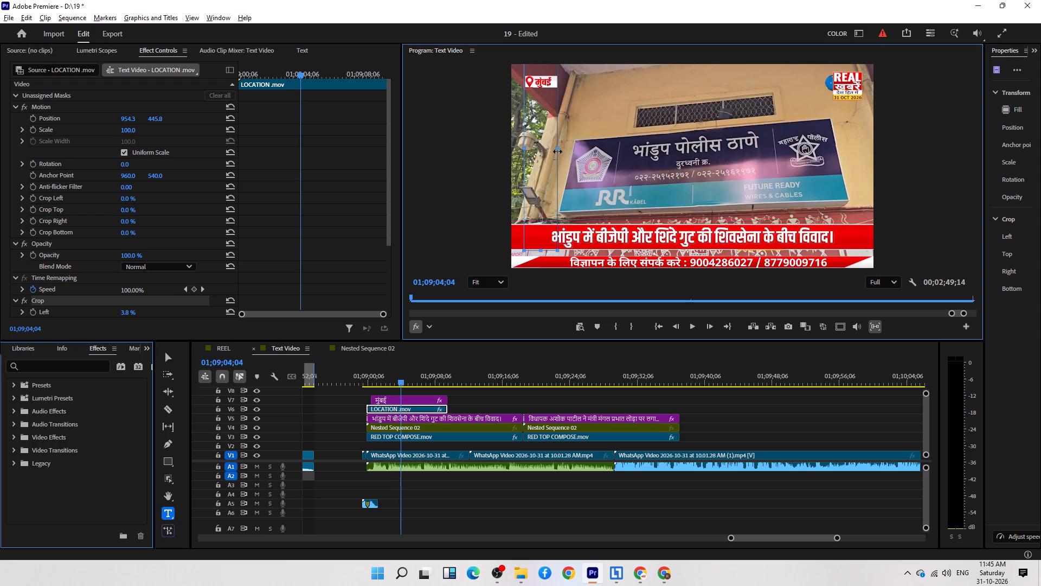
pyautogui.moveTo(557, 151); pyautogui.dragTo(556, 152)
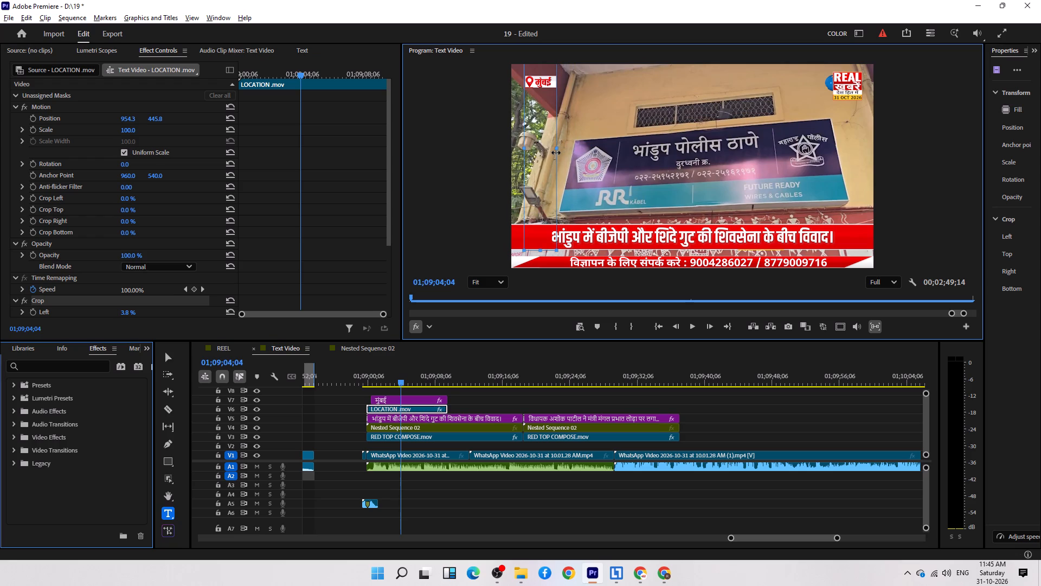
pyautogui.moveTo(556, 152); pyautogui.dragTo(555, 153)
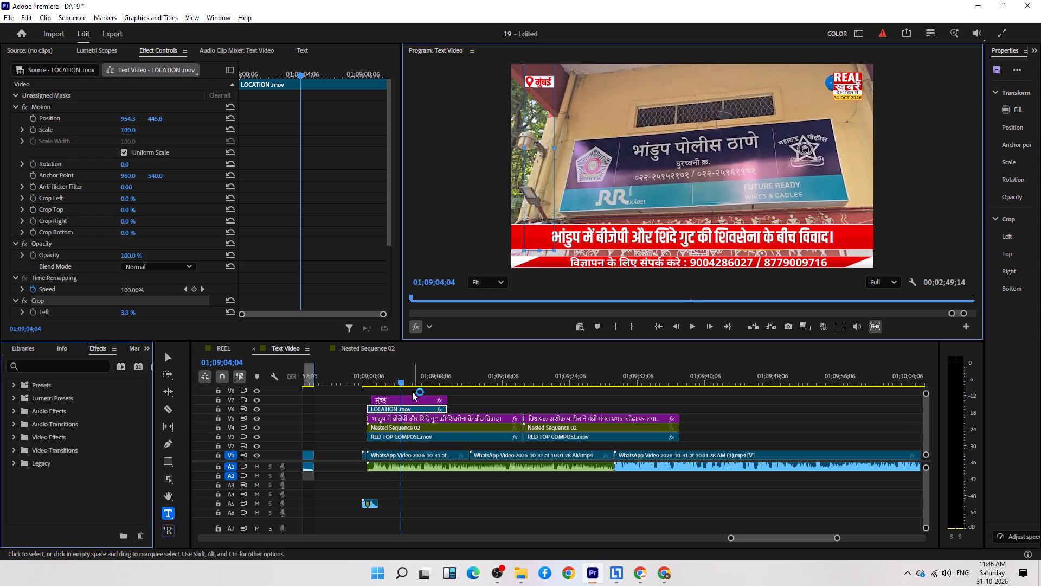
# Set the मुंबई location text's vertical position to 583.7.
pyautogui.click(406, 401)
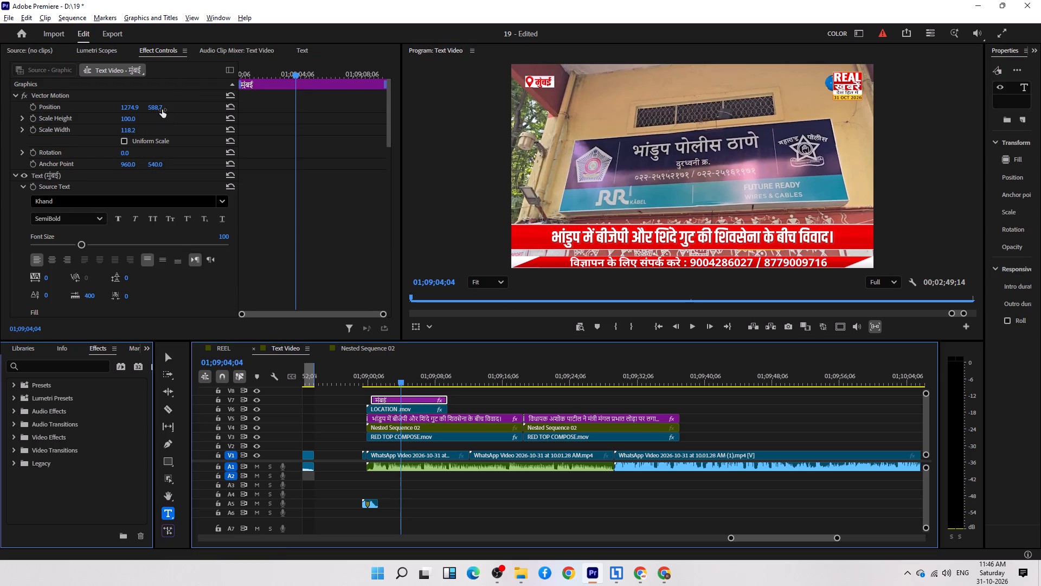
pyautogui.click(162, 109)
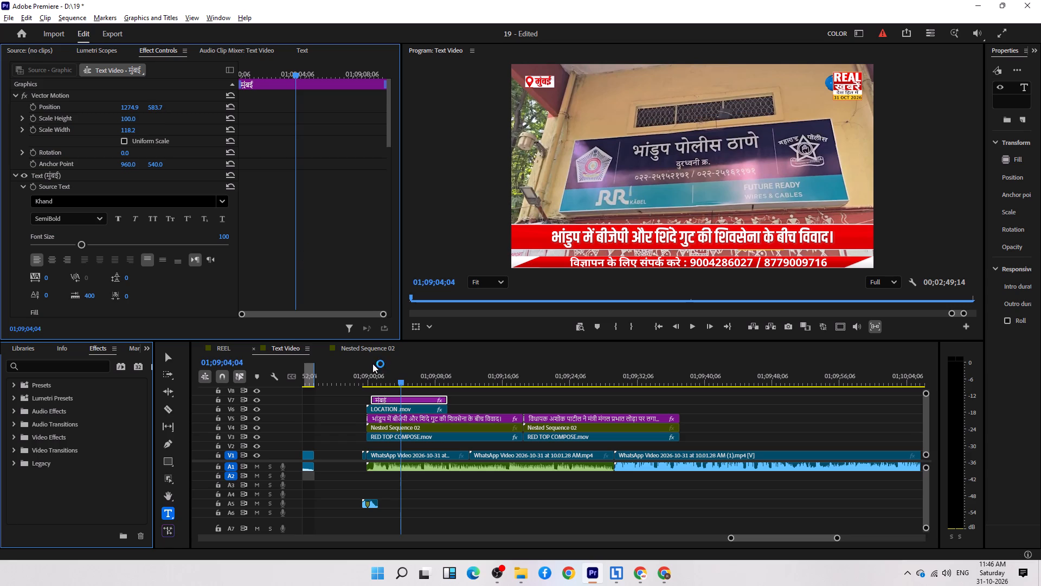
# Copy the मुंबई text with its LOCATION.mov clip and paste it repeatedly from the Bhandup story's start, making four back-to-back location tags.
pyautogui.click(486, 410)
pyautogui.press('Up')
pyautogui.moveTo(480, 390); pyautogui.dragTo(409, 407)
pyautogui.hotkey('ctrl', 'c')
pyautogui.hotkey('ctrl', 'v')
pyautogui.hotkey('ctrl', 'v')
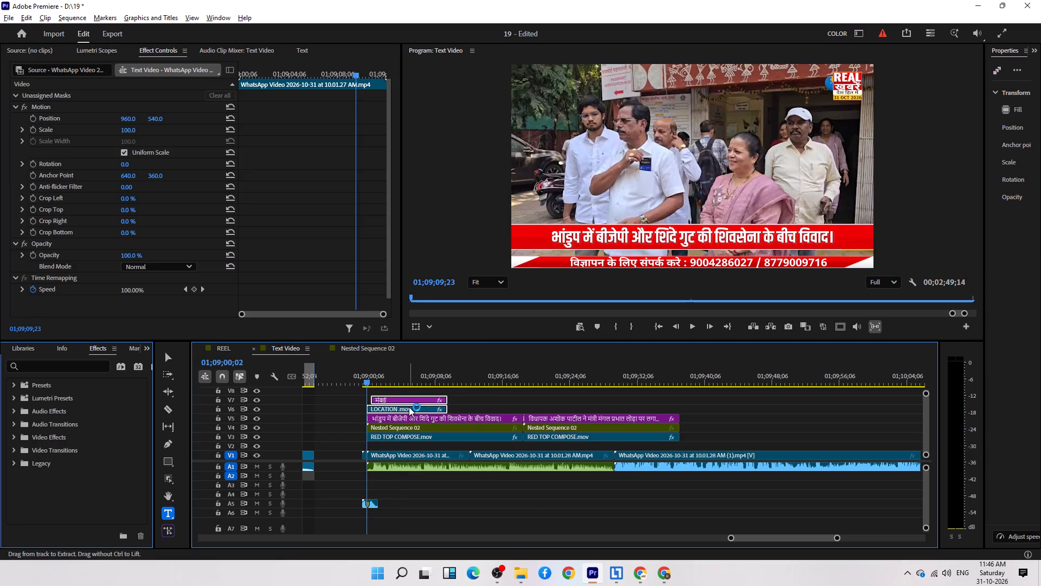
pyautogui.hotkey('ctrl', 'v')
pyautogui.hotkey('ctrl', 'v')
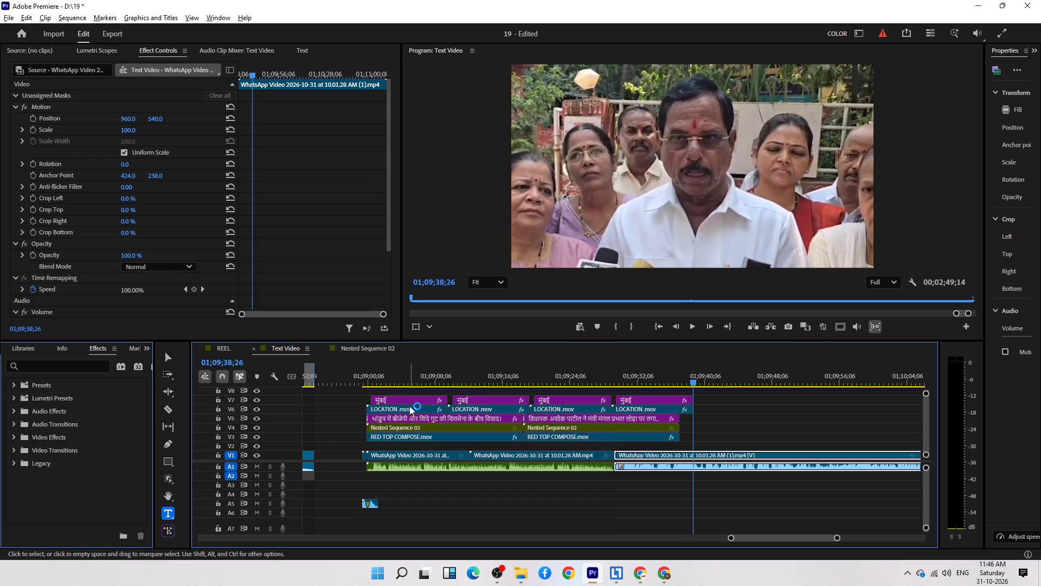
# Trim the last मुंबई text and its LOCATION.mov clip to end together with the second headline.
pyautogui.moveTo(726, 391); pyautogui.dragTo(687, 420)
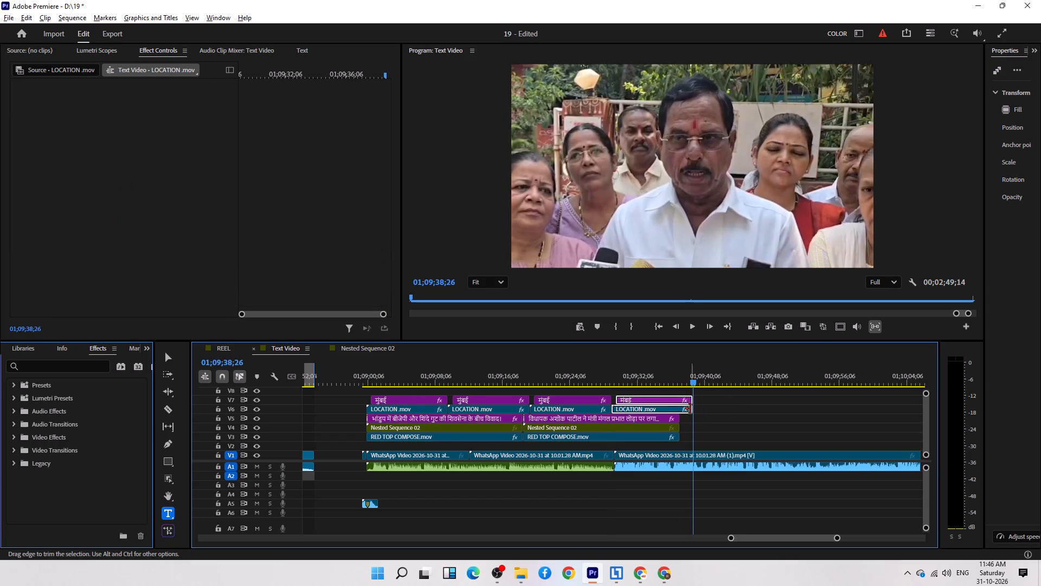
pyautogui.moveTo(691, 409); pyautogui.dragTo(680, 409)
pyautogui.click(734, 415)
# Copy the full overlay stack of location tags, headlines, Nested Sequence 02 and RED TOP COMPOSE.mov, and paste it repeatedly from the story's start to cover all footage.
pyautogui.press('Up')
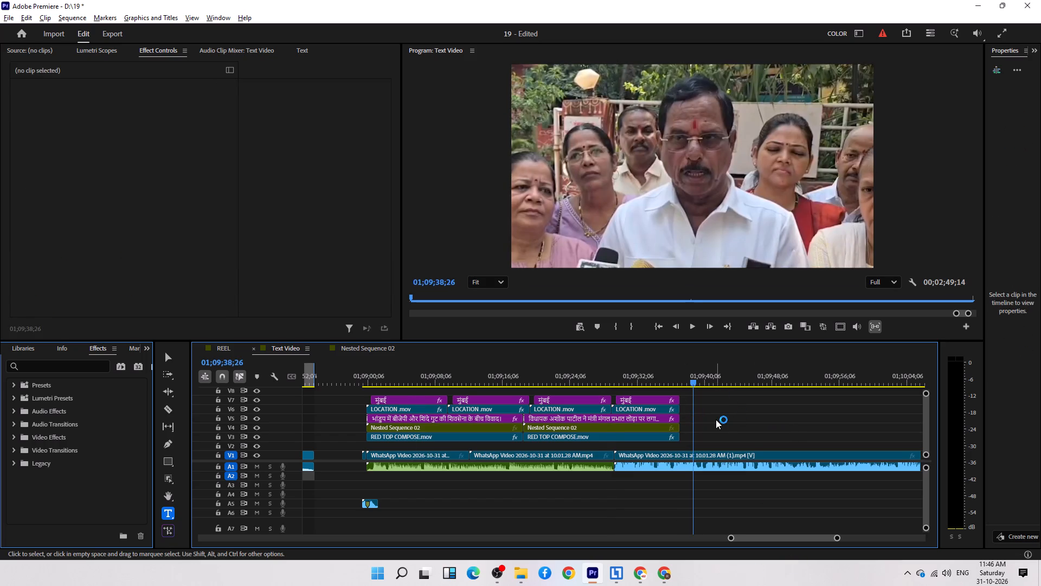
pyautogui.press('Up')
pyautogui.press('Up')
pyautogui.moveTo(754, 400); pyautogui.dragTo(754, 400)
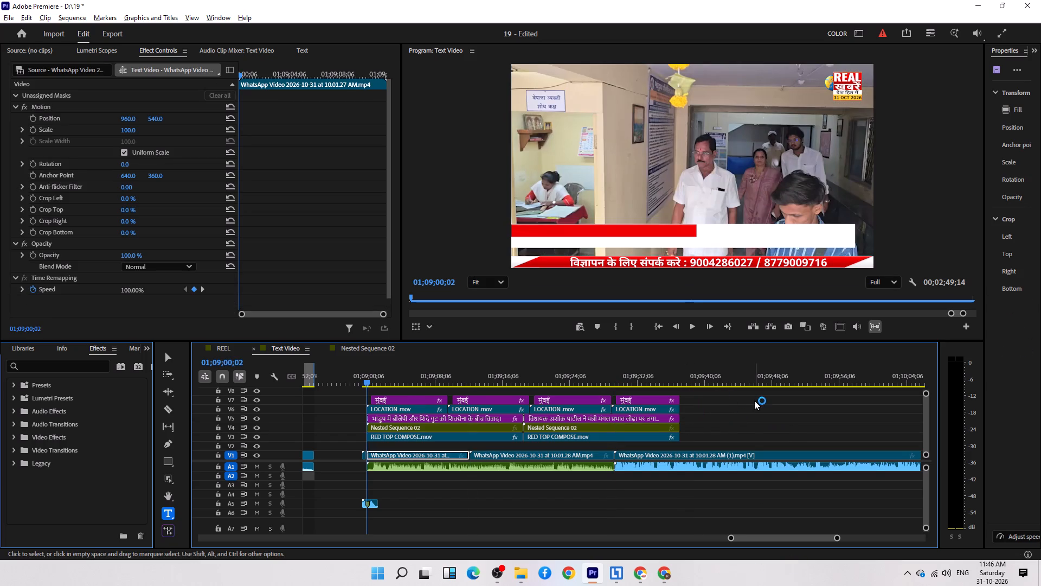
pyautogui.moveTo(754, 400); pyautogui.dragTo(415, 441)
pyautogui.hotkey('ctrl', 'c')
pyautogui.hotkey('ctrl', 'v')
pyautogui.hotkey('ctrl', 'v')
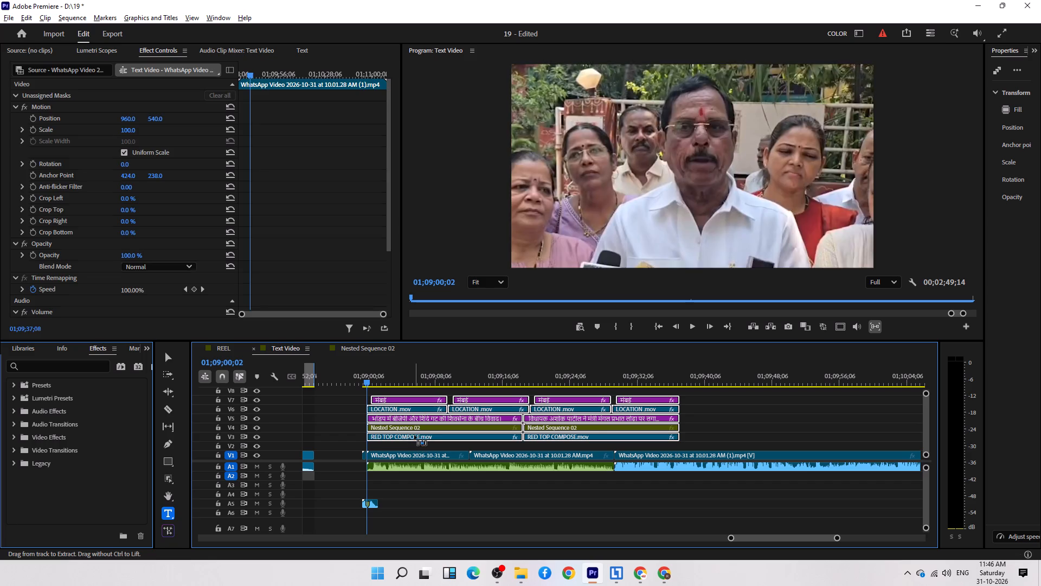
pyautogui.hotkey('ctrl', 'v')
pyautogui.hotkey('ctrl', 'v')
# Cut the overlay stack where the last WhatsApp video clip ends and delete the excess overlays beyond it.
pyautogui.press('Up')
pyautogui.press('z')
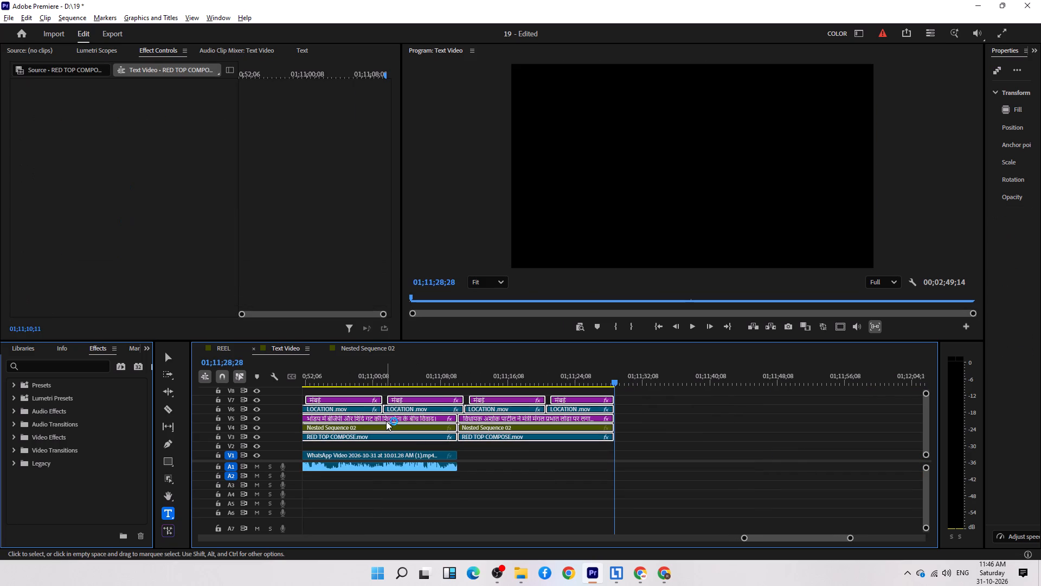
pyautogui.moveTo(658, 393); pyautogui.dragTo(464, 441)
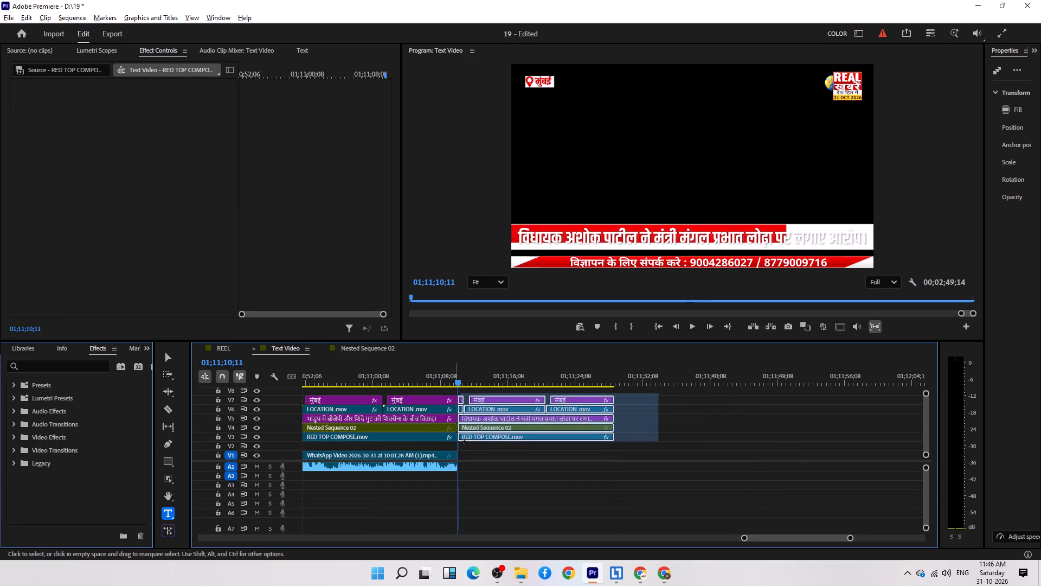
pyautogui.moveTo(464, 441); pyautogui.dragTo(462, 441)
pyautogui.press('Delete')
# Copy the End Bumbar with Music.mp4 clip from before the Bhandup story and paste it at the story's end.
pyautogui.press('Up')
pyautogui.press('Up')
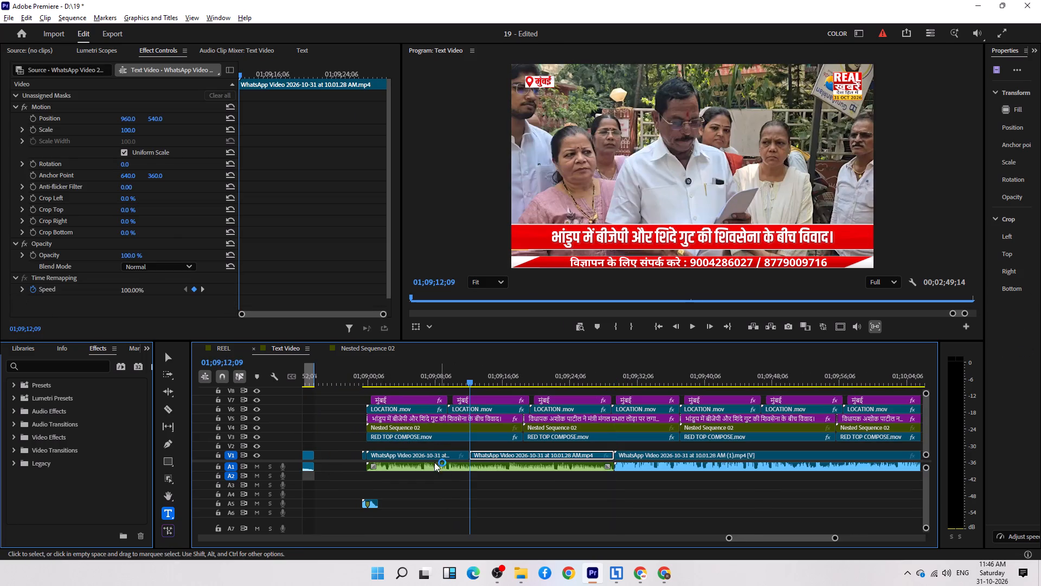
pyautogui.scroll(4, 367, 436)
pyautogui.moveTo(390, 441); pyautogui.dragTo(362, 483)
pyautogui.hotkey('ctrl', 'c')
pyautogui.press('End')
pyautogui.hotkey('ctrl', 'v')
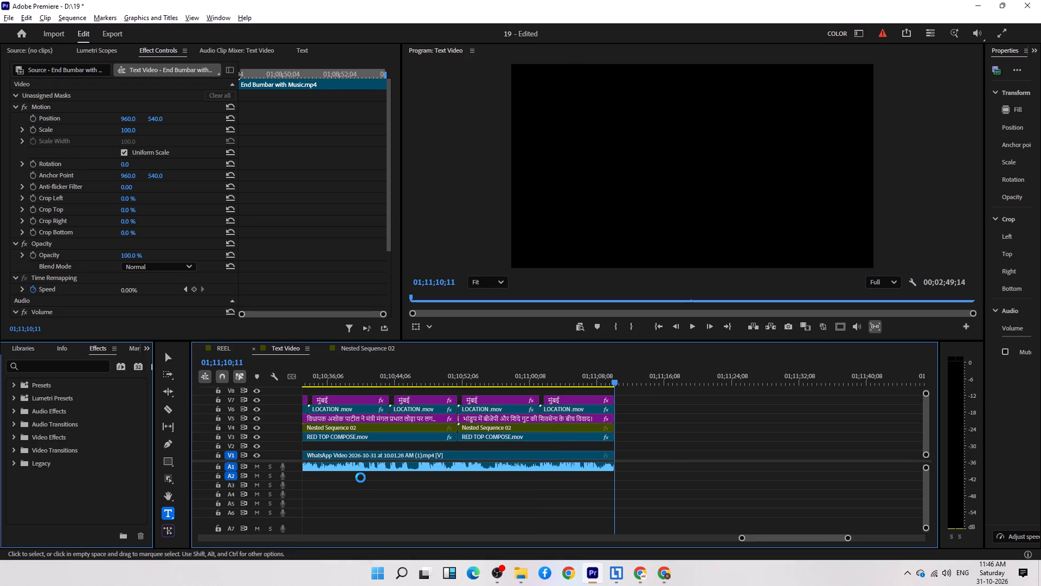
# Mark the whole Bhandup story, including its end bumper, as the sequence's in/out range.
pyautogui.press('-')
pyautogui.press('-')
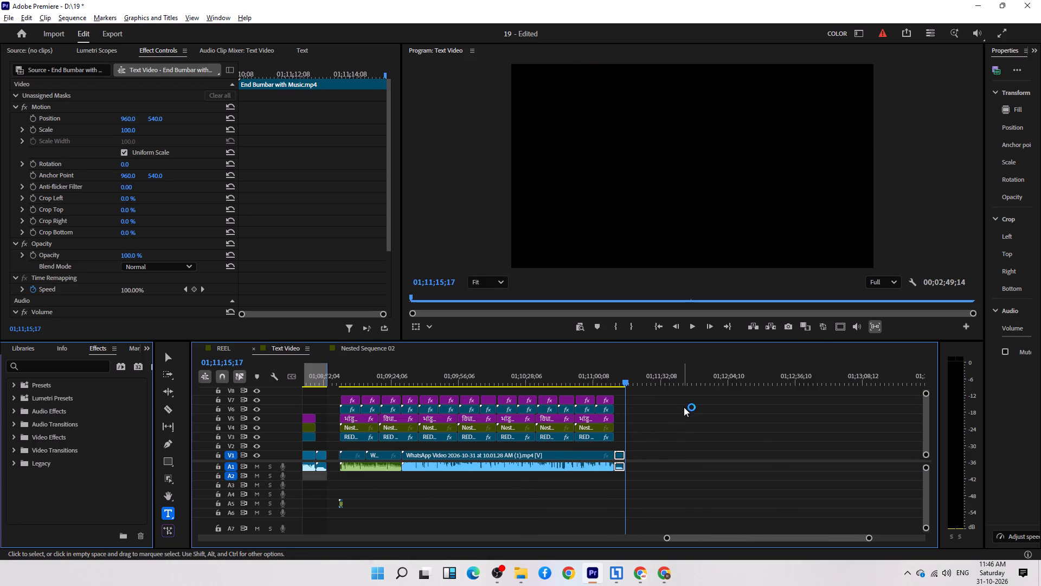
pyautogui.moveTo(685, 394); pyautogui.dragTo(334, 516)
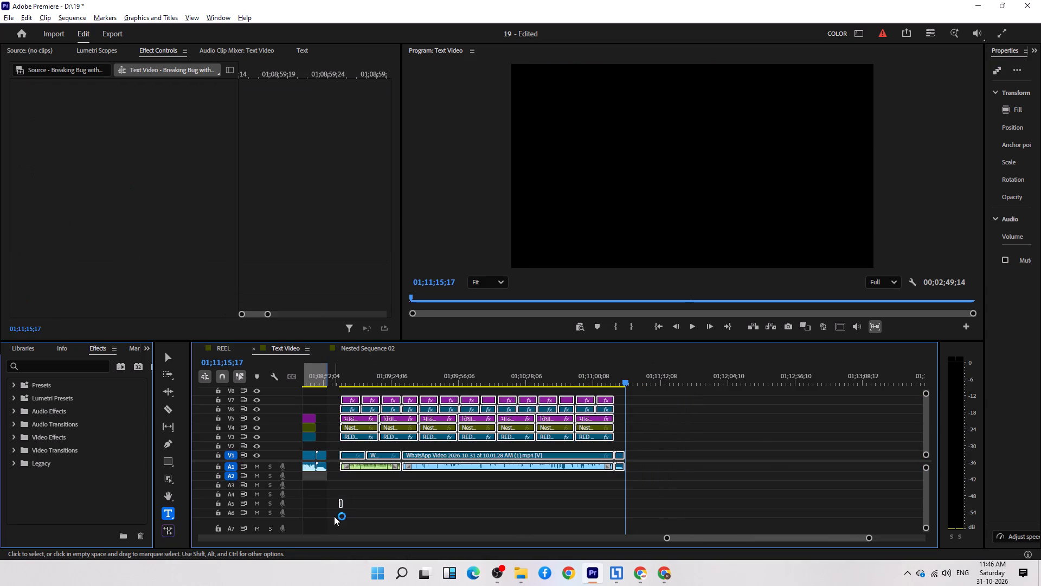
pyautogui.press('/')
# Export the marked range in H.264 to D:\OCT\31 under the file name 6.
pyautogui.hotkey('ctrl', 'm')
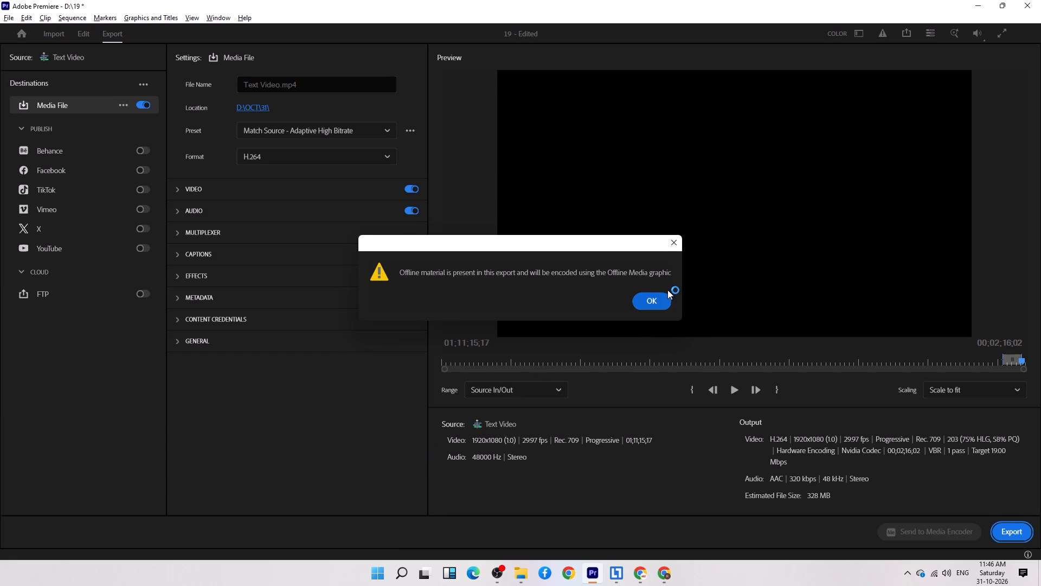
pyautogui.click(639, 305)
pyautogui.click(266, 114)
pyautogui.click(266, 109)
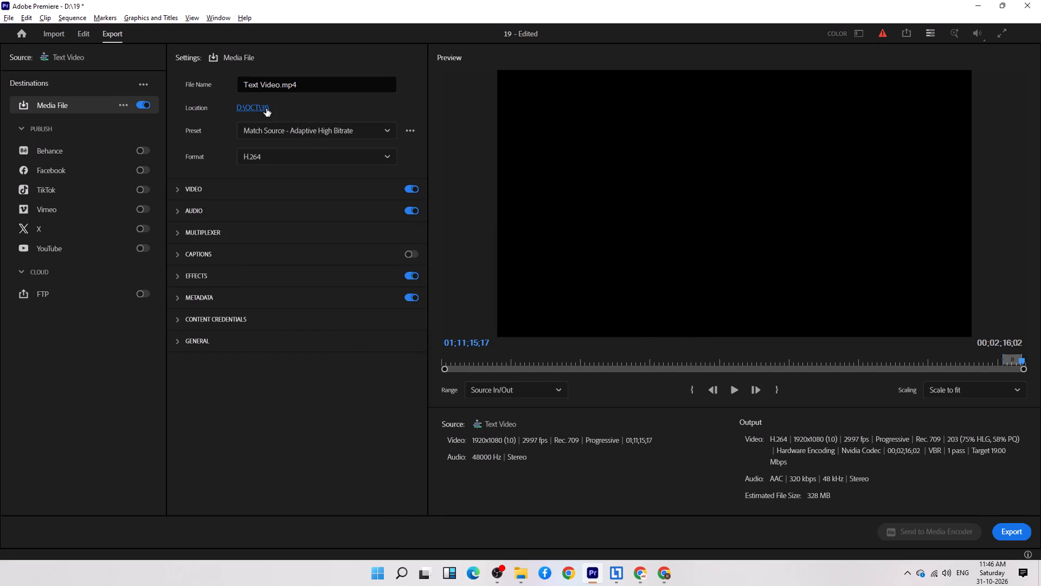
pyautogui.click(1040, 0)
pyautogui.click(339, 92)
pyautogui.press('6')
pyautogui.press('Return')
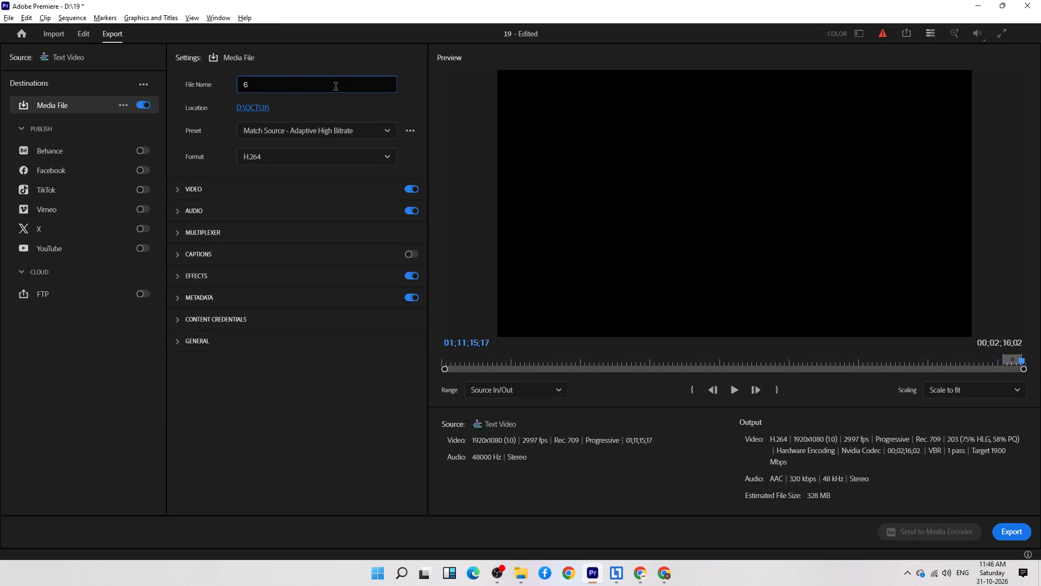
pyautogui.click(1018, 534)
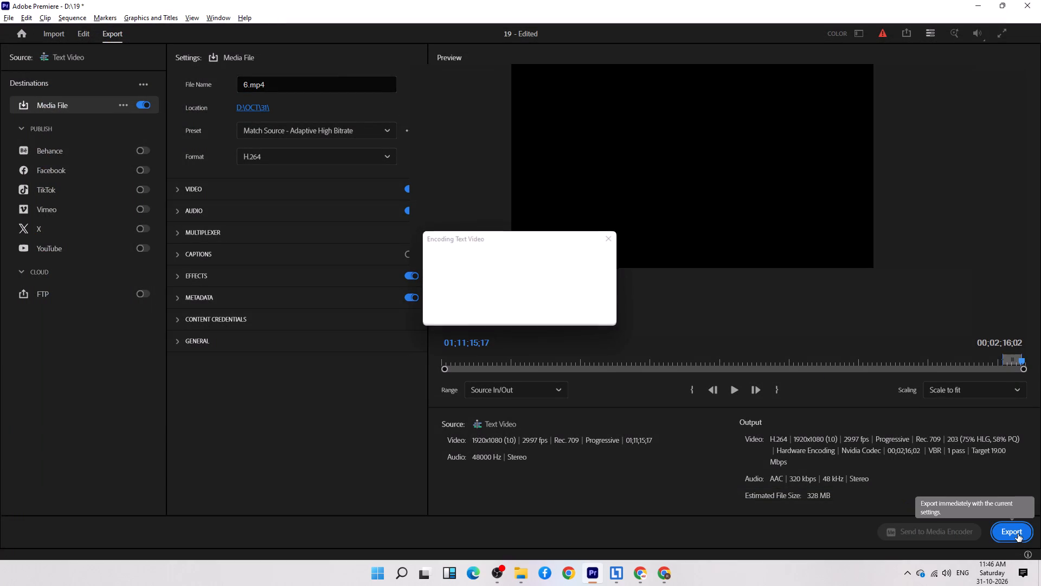
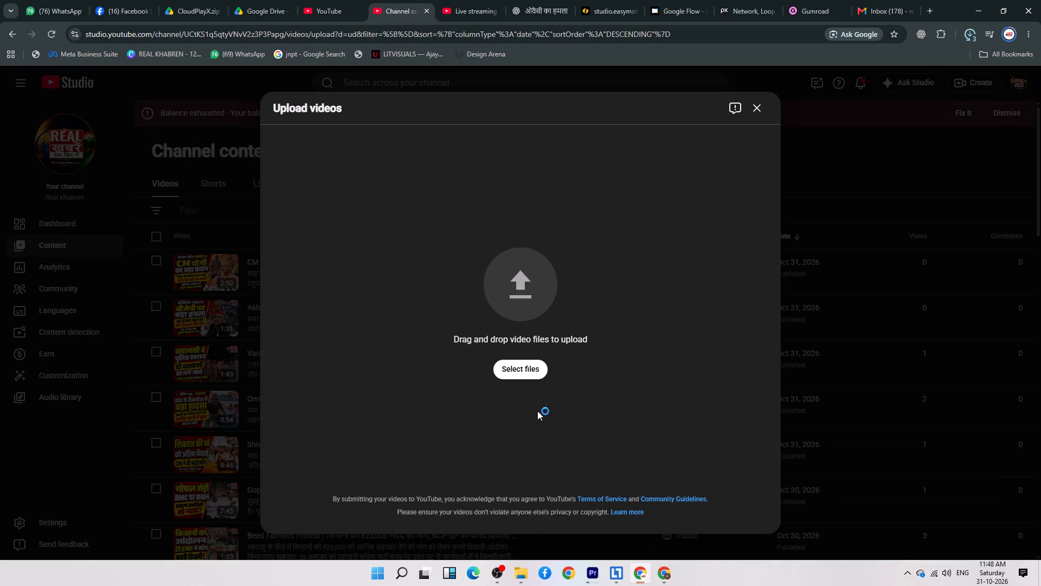
# Open the file chooser for the new YouTube video upload, showing the D:\OCT\31 folder.
pyautogui.click(525, 371)
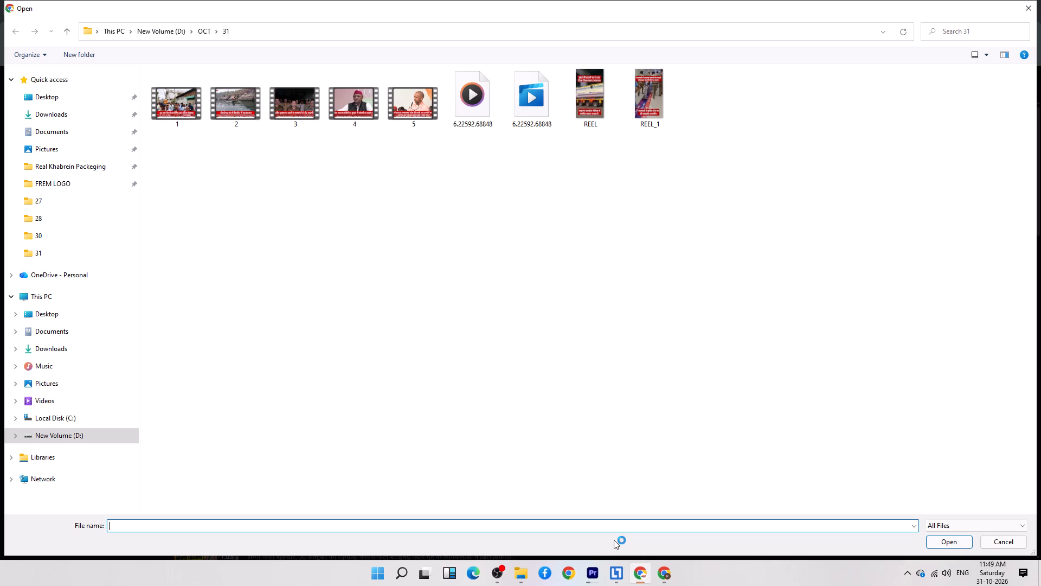
# Switch back to Adobe Premiere to check the encoding progress of the Text Video export.
pyautogui.click(600, 570)
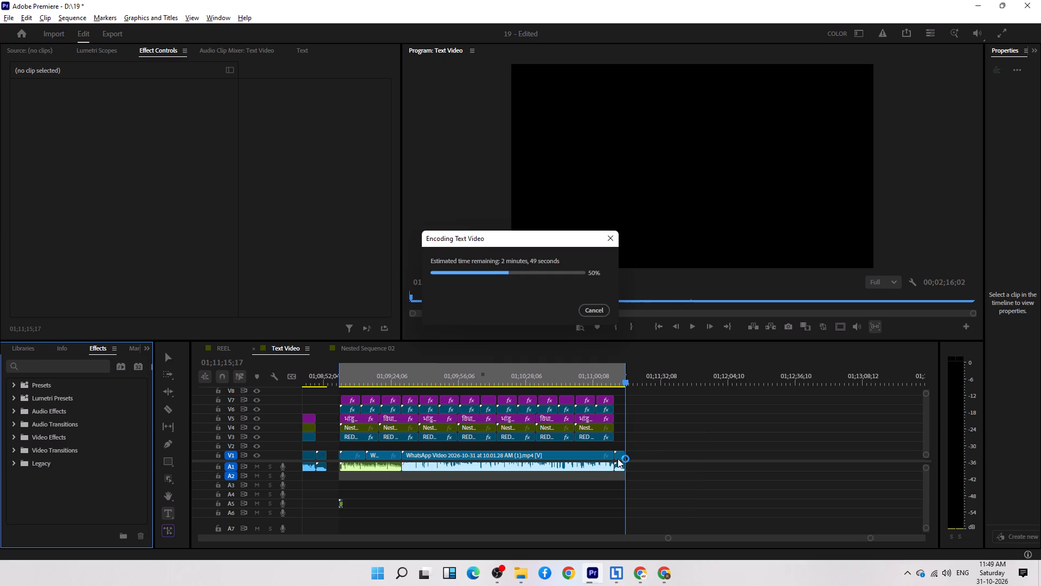
# Switch to Google Chrome and close the file selection window without choosing a video to upload.
pyautogui.click(636, 569)
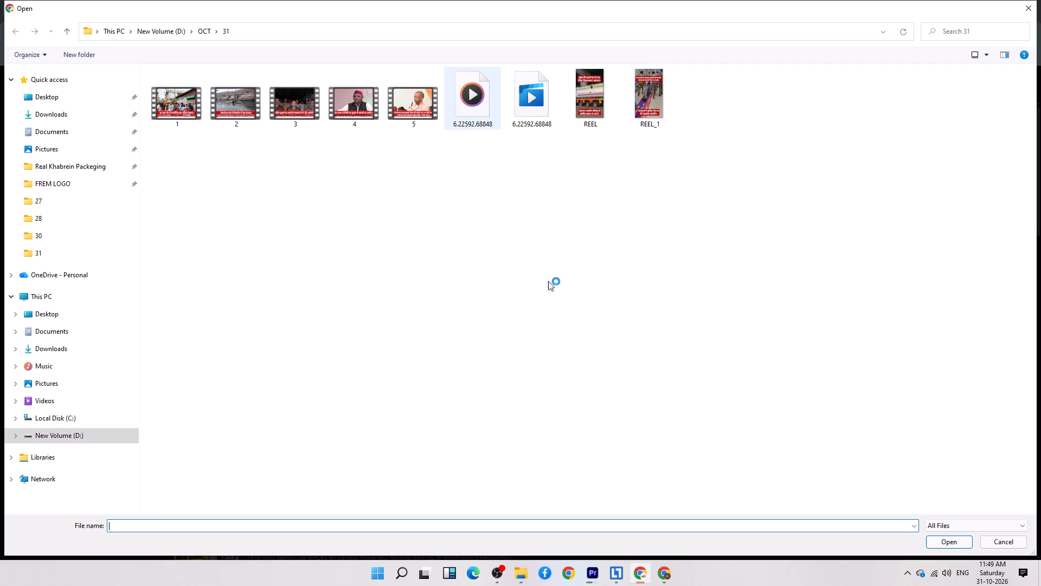
pyautogui.click(1040, 0)
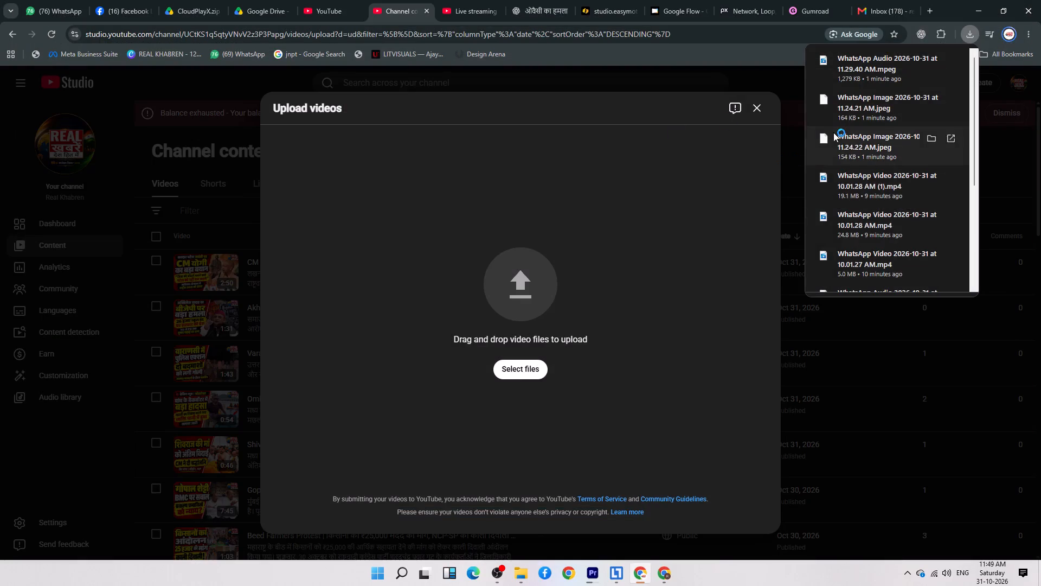
pyautogui.click(688, 237)
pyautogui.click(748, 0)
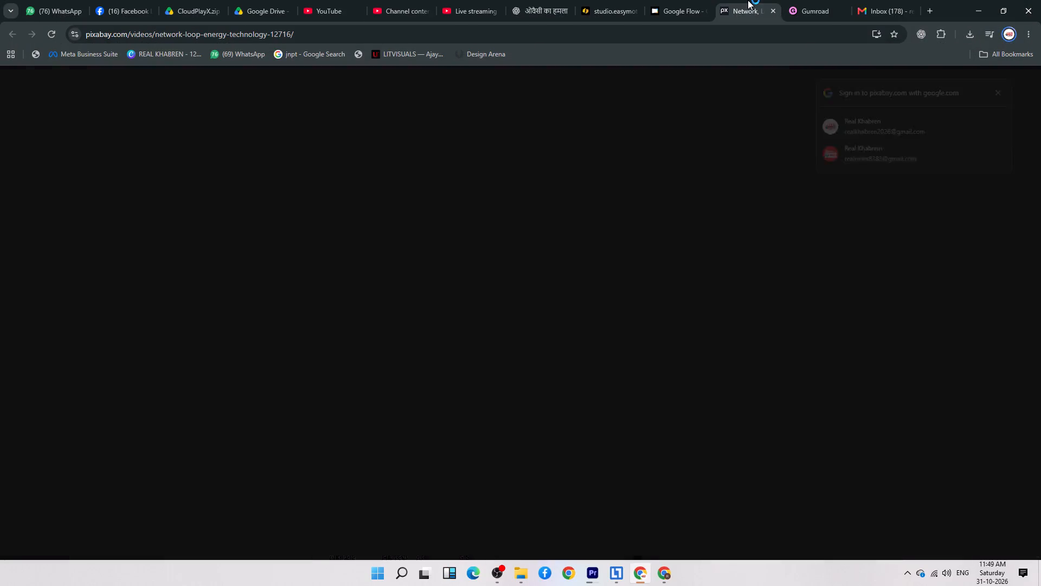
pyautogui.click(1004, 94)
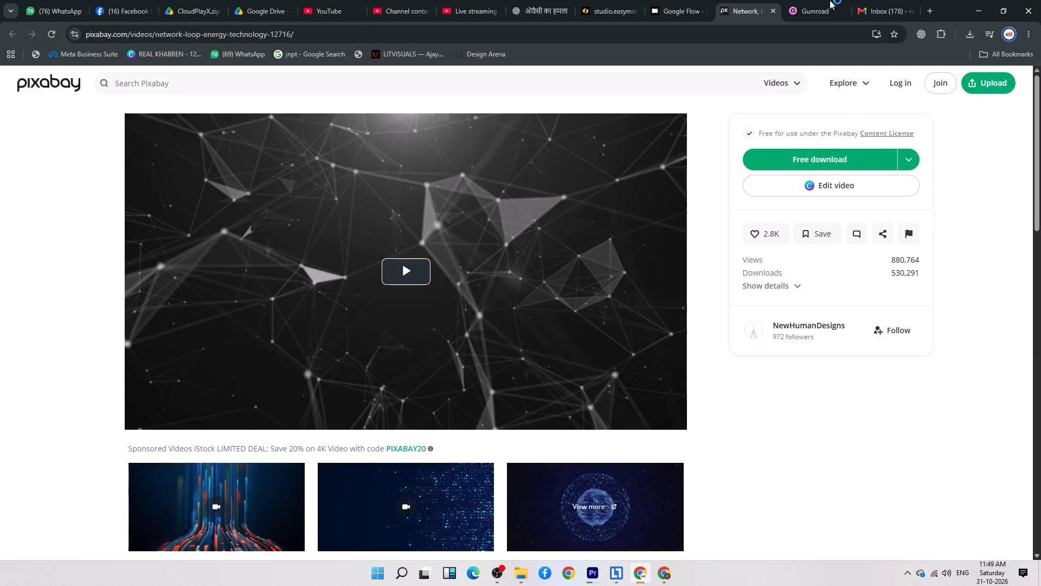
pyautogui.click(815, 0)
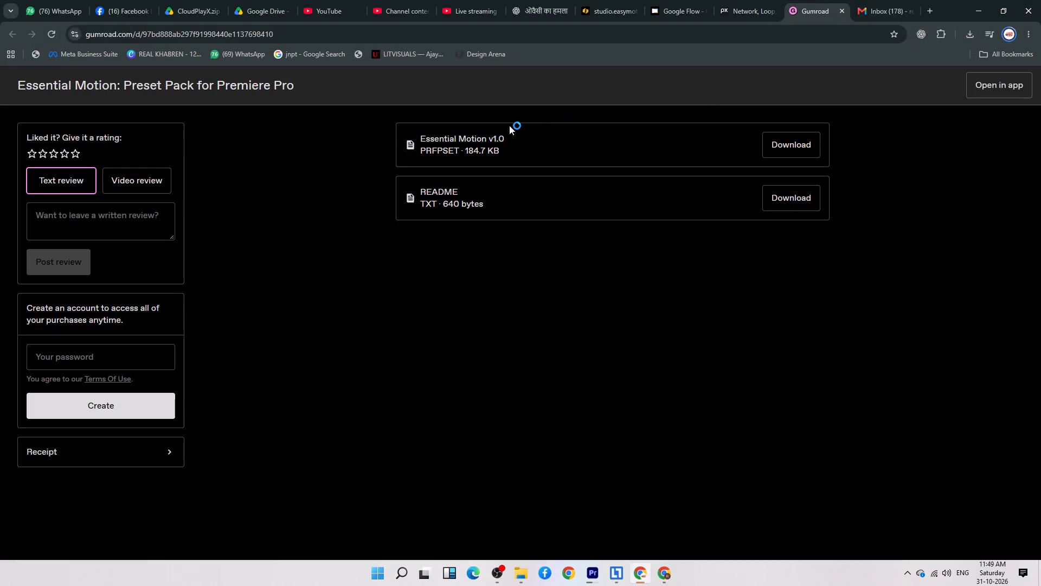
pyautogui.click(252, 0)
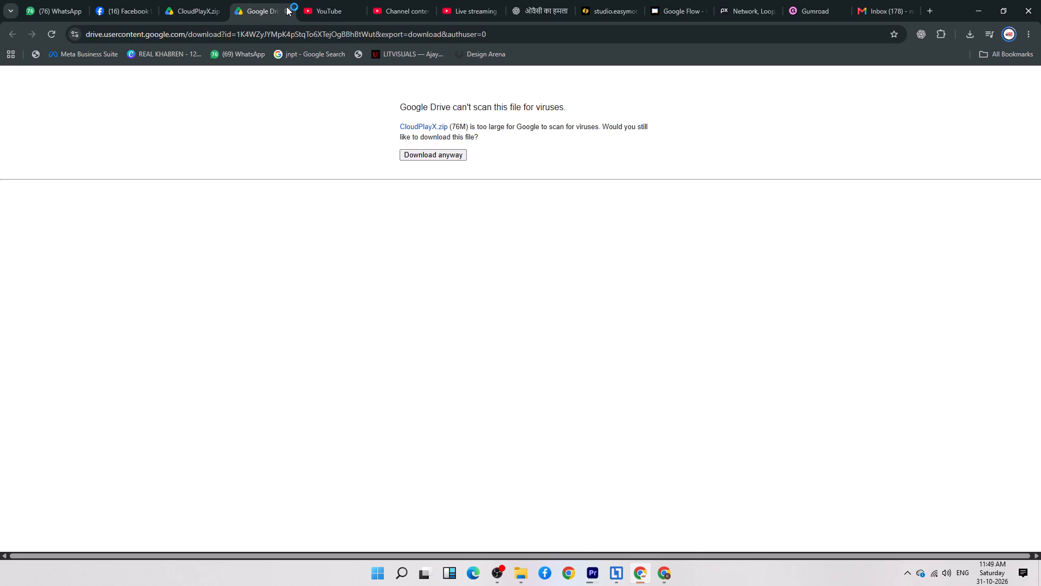
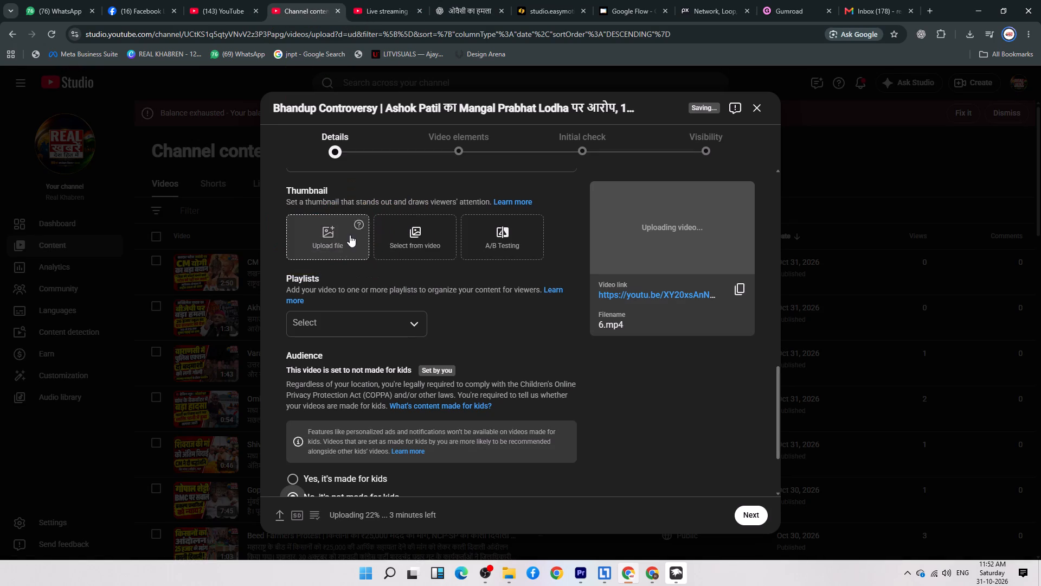
# Advance through the video elements and initial check stages and set the video's visibility to Public.
pyautogui.click(454, 151)
pyautogui.click(583, 146)
pyautogui.click(697, 144)
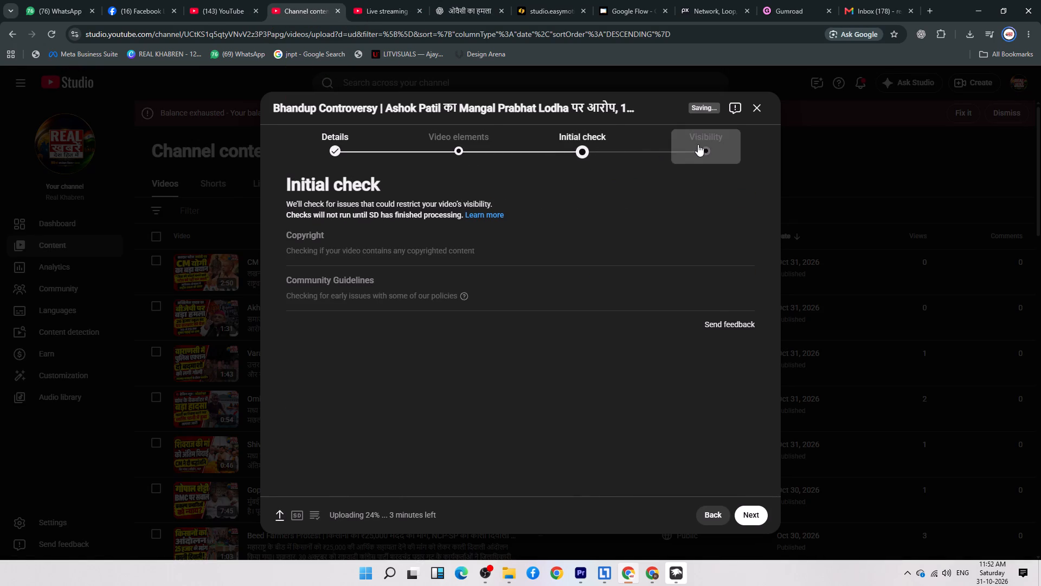
pyautogui.click(341, 323)
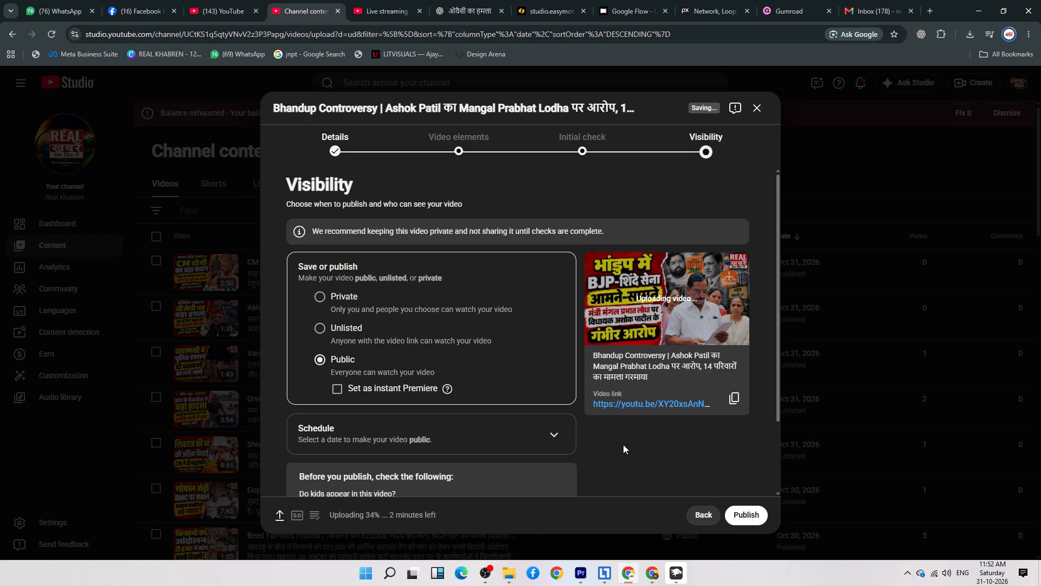
pyautogui.scroll(-11, 623, 444)
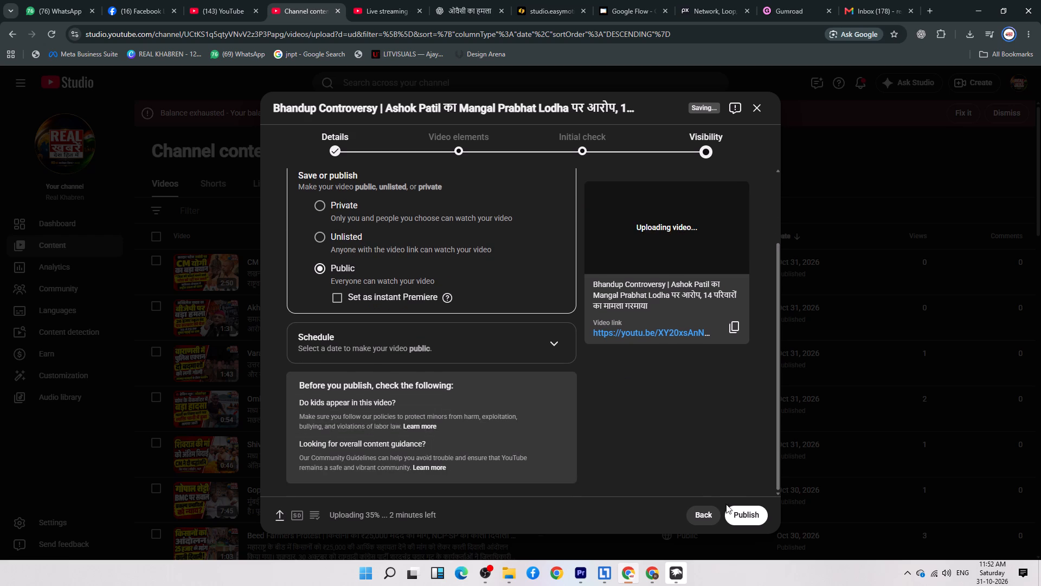
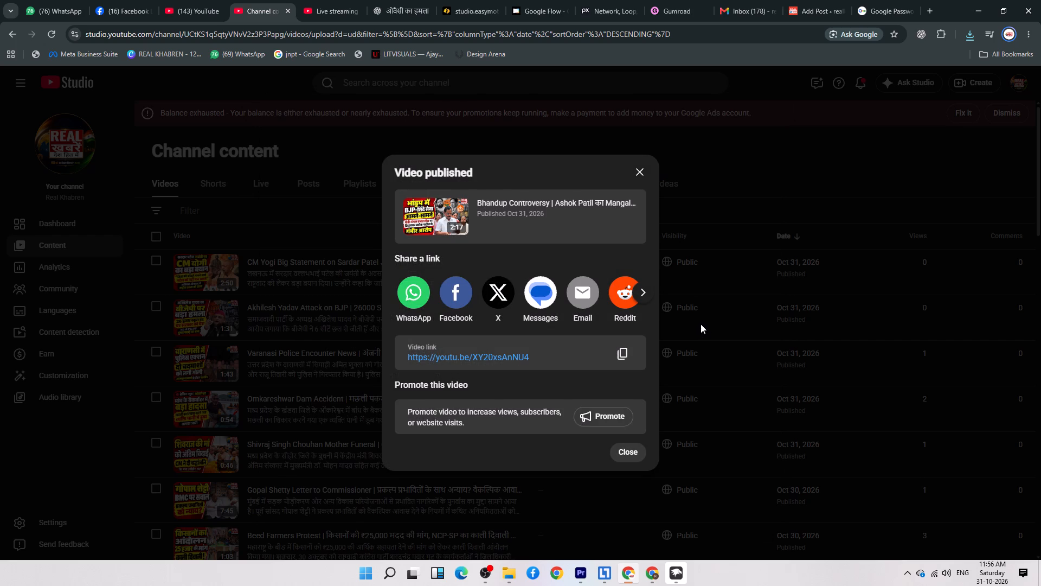
pyautogui.click(640, 455)
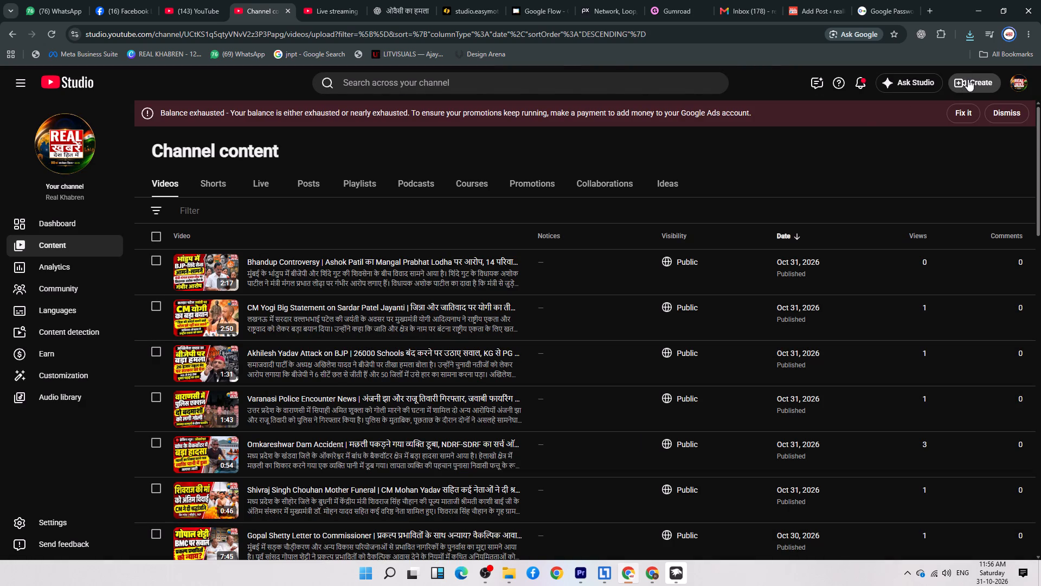
# Switch to Premiere and paste a copy of the Breaking Bug with Music clip into the empty timeline space after the Bhandup story.
pyautogui.click(585, 577)
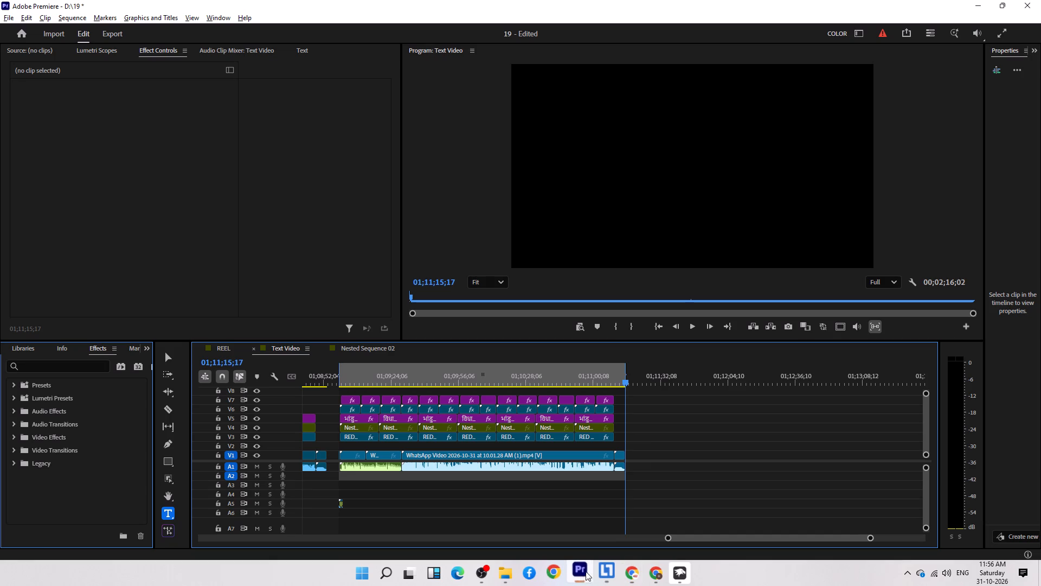
pyautogui.click(640, 372)
pyautogui.moveTo(423, 497); pyautogui.dragTo(317, 520)
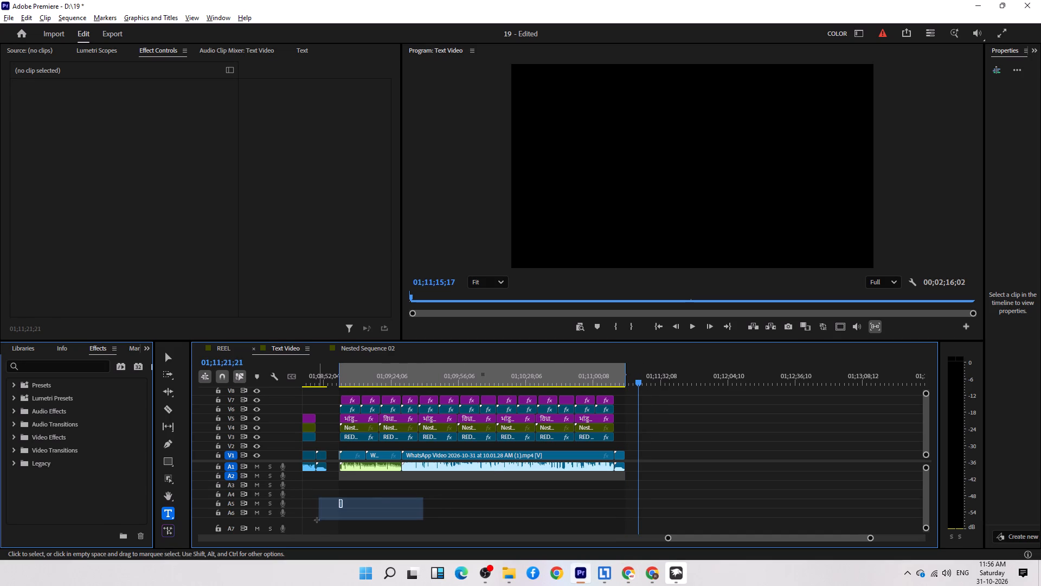
pyautogui.moveTo(317, 520); pyautogui.dragTo(316, 520)
pyautogui.hotkey('ctrl', 'c')
pyautogui.hotkey('ctrl', 'v')
# Bring the WhatsApp Audio from 11.48.00 AM in Downloads onto track A3, starting where the pasted breaking bug's video ends.
pyautogui.press('=')
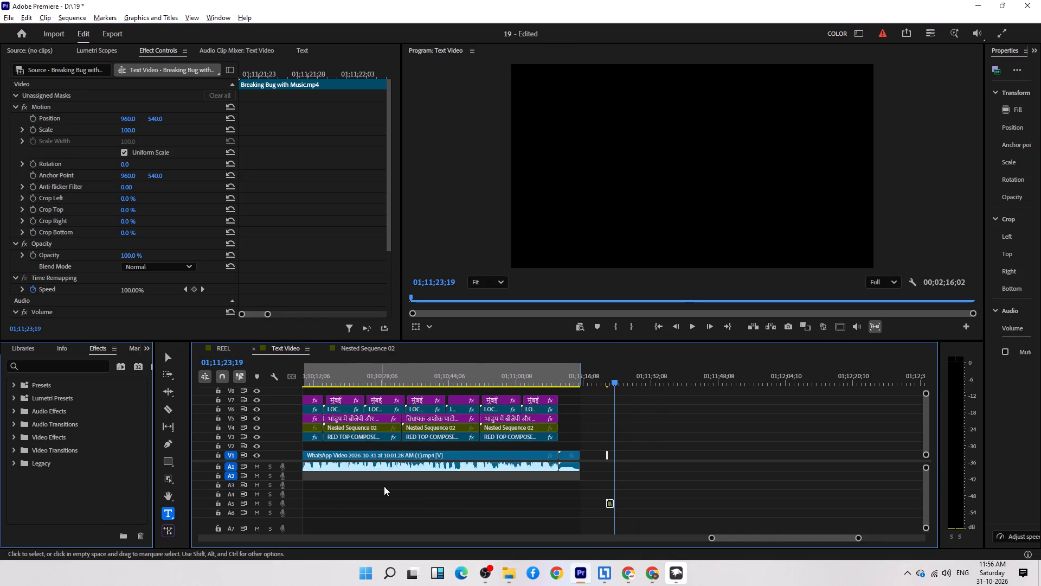
pyautogui.press('=')
pyautogui.press('=')
pyautogui.press('=')
pyautogui.press('=')
pyautogui.click(510, 579)
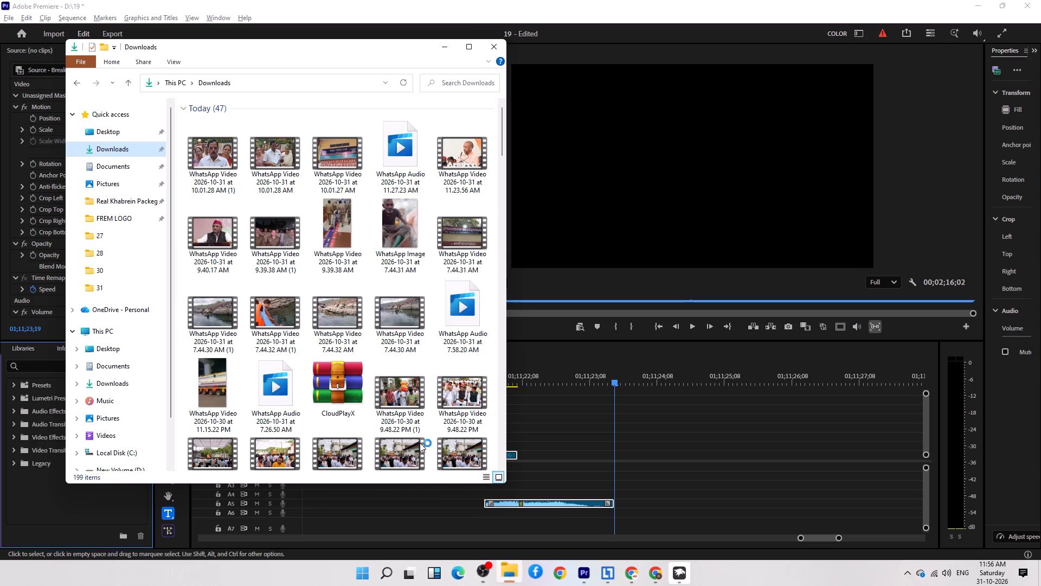
pyautogui.click(120, 145)
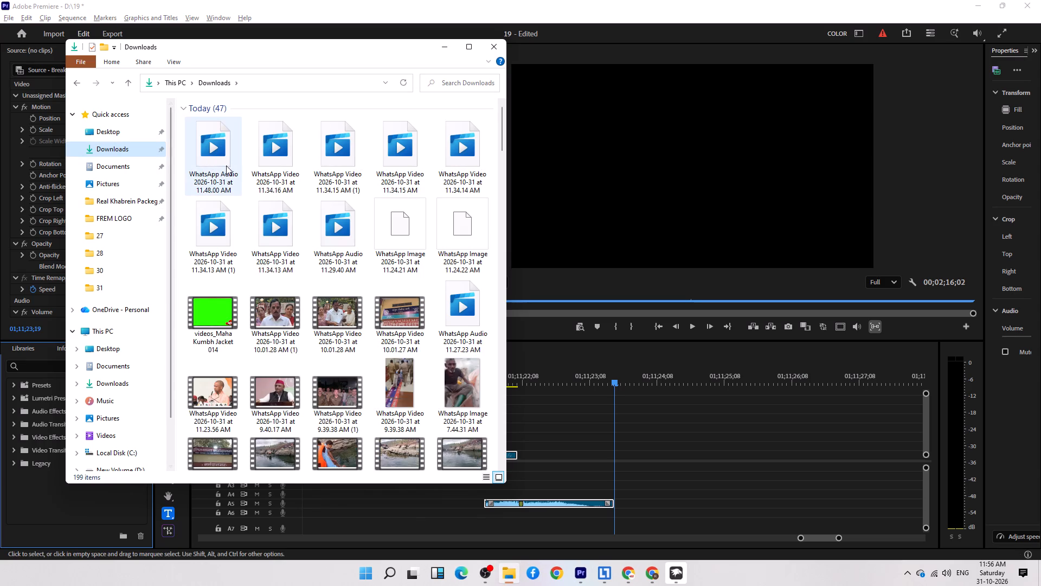
pyautogui.moveTo(218, 160); pyautogui.dragTo(239, 180)
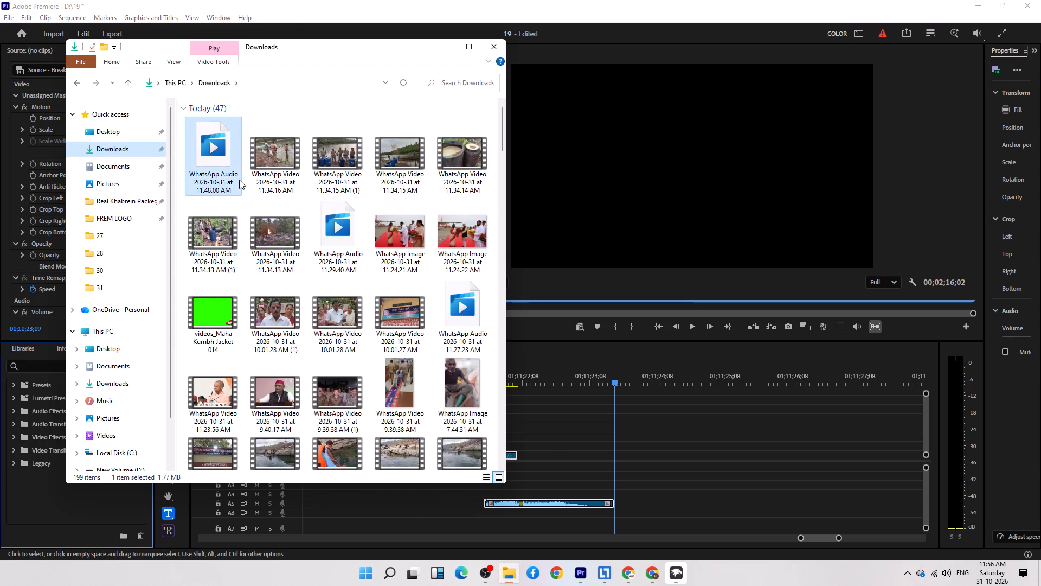
pyautogui.moveTo(239, 180); pyautogui.dragTo(517, 486)
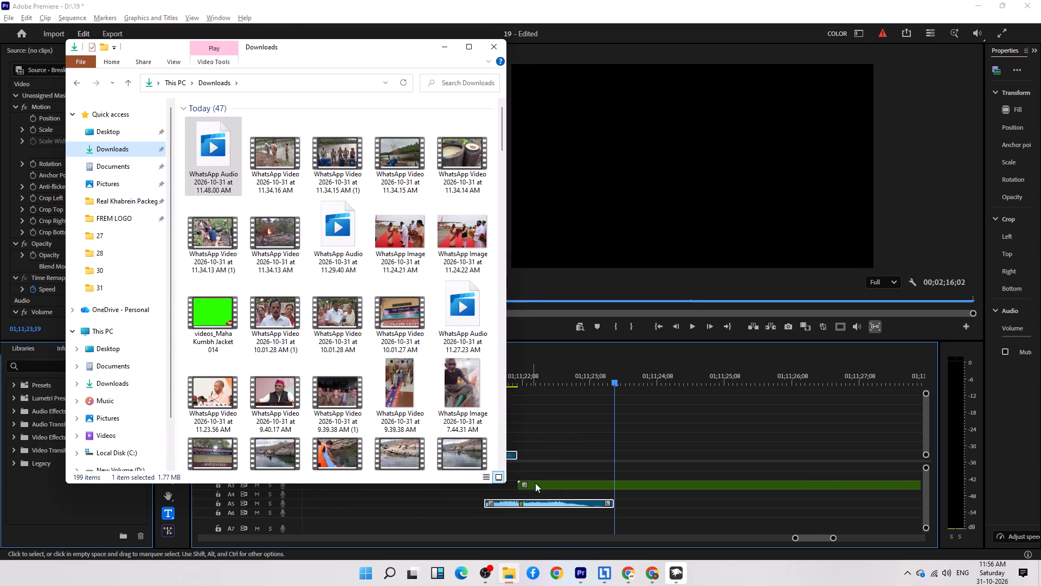
pyautogui.click(554, 466)
pyautogui.moveTo(517, 483); pyautogui.dragTo(651, 493)
pyautogui.moveTo(685, 486); pyautogui.dragTo(554, 489)
pyautogui.click(563, 450)
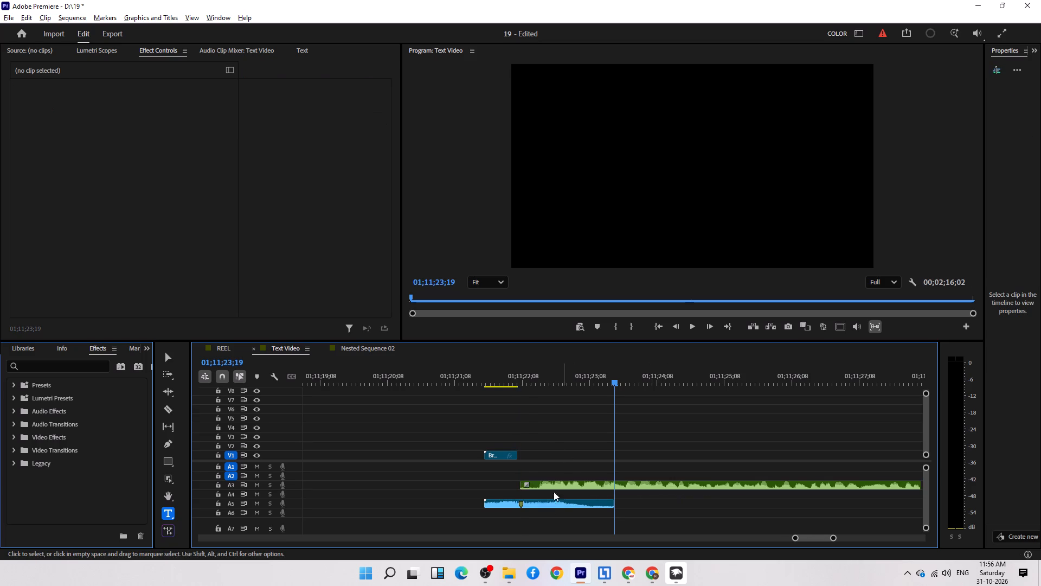
# Add the four WhatsApp Videos from 11.34.16 to 11.34.14 AM in Downloads to track V1, directly after the breaking bug clip.
pyautogui.click(507, 566)
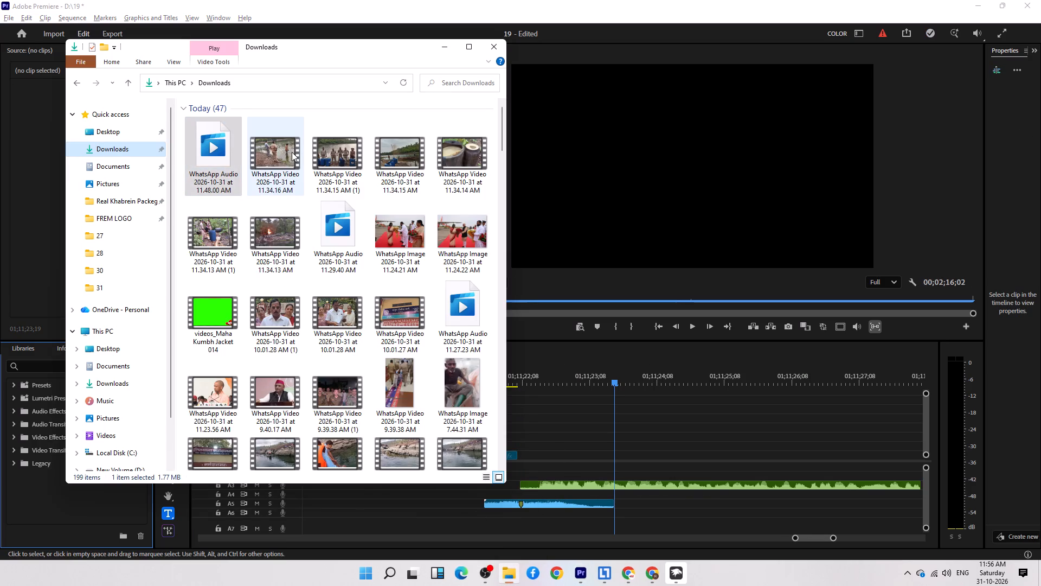
pyautogui.moveTo(246, 154); pyautogui.dragTo(437, 157)
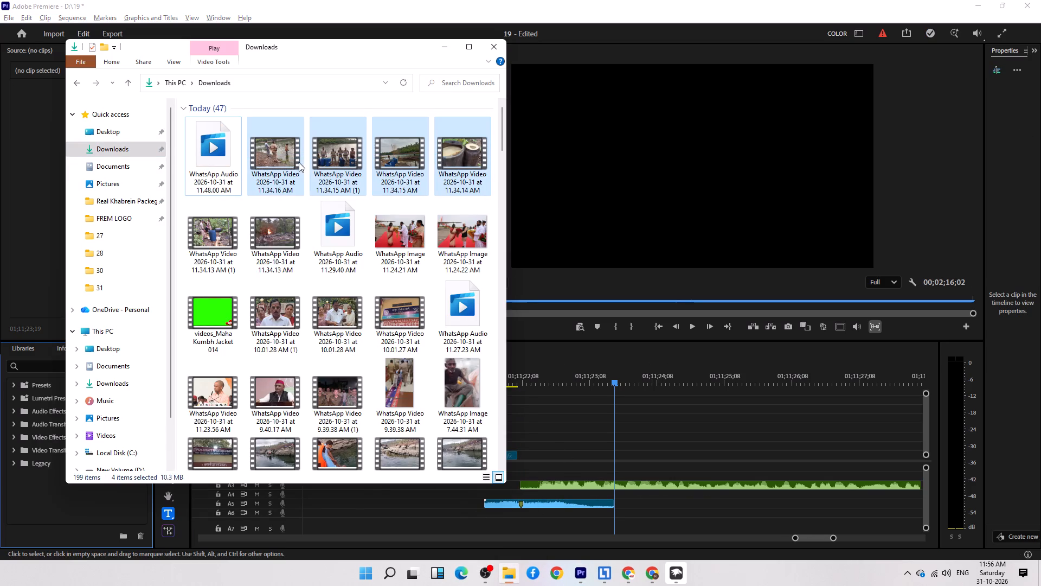
pyautogui.moveTo(285, 158); pyautogui.dragTo(535, 462)
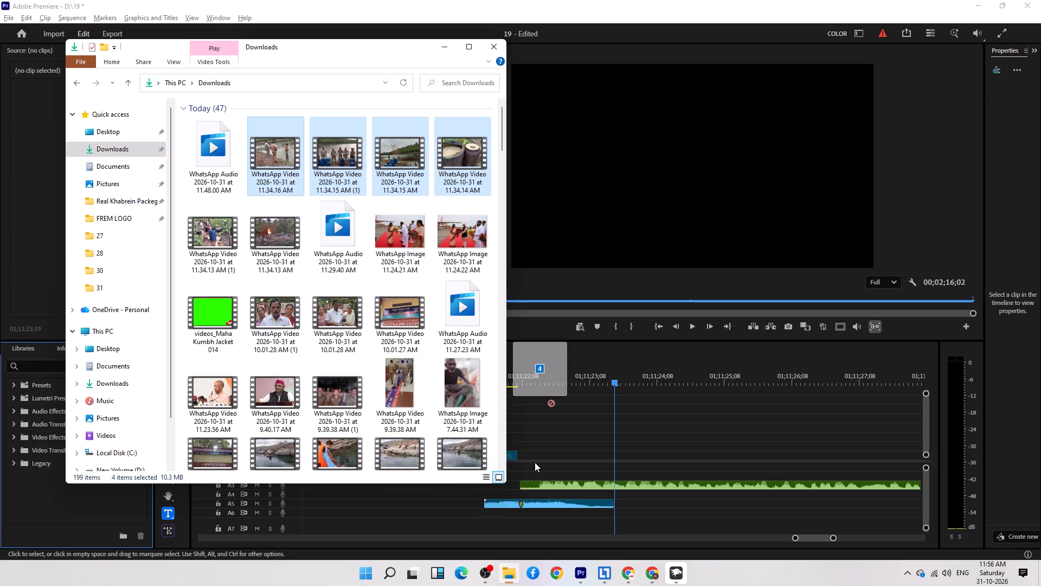
pyautogui.moveTo(535, 462); pyautogui.dragTo(523, 462)
pyautogui.click(523, 462)
pyautogui.click(548, 418)
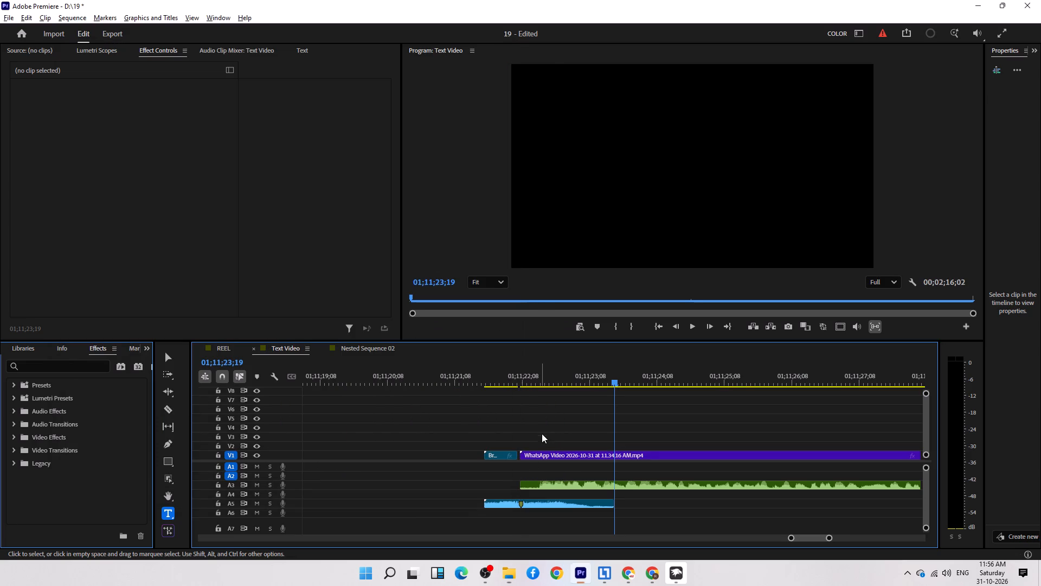
# Close the small gap between the Breaking Bug clip and the first Omkareshwar WhatsApp video on V1.
pyautogui.press('=')
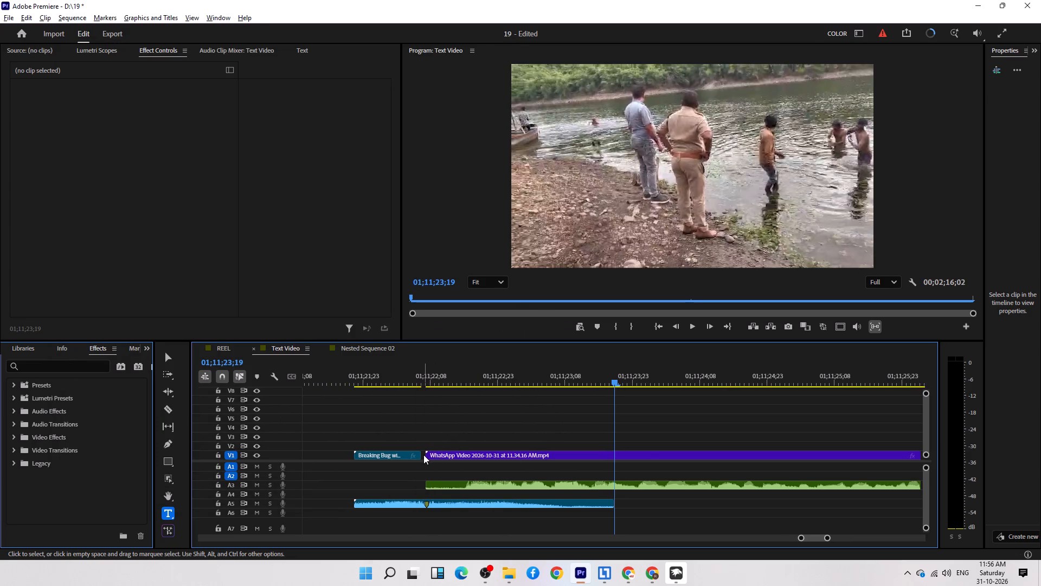
pyautogui.click(423, 455)
pyautogui.press('BackSpace')
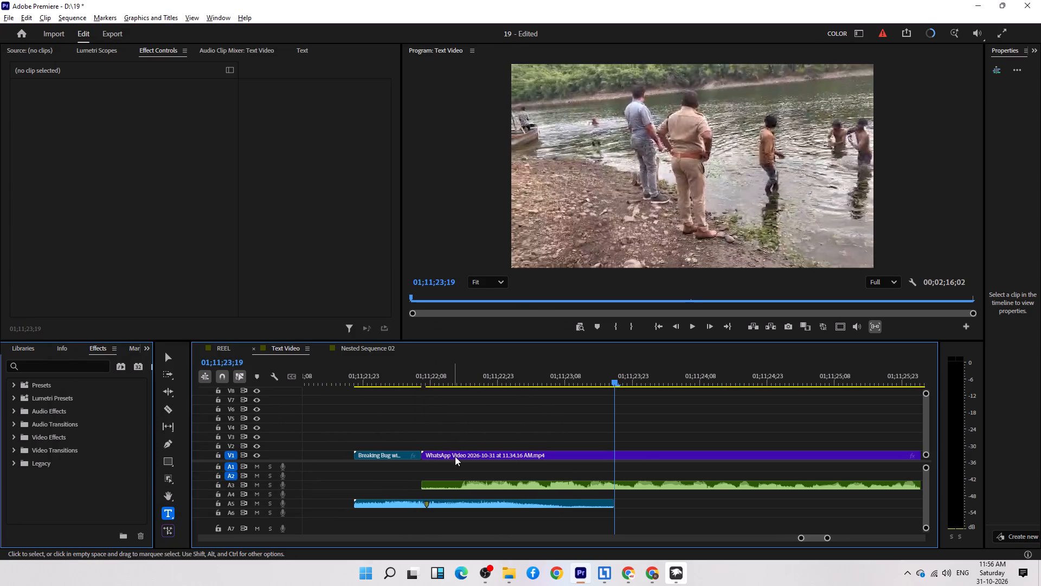
# Examine the newly added WhatsApp footage along the Text Video sequence.
pyautogui.click(467, 432)
pyautogui.press('-')
pyautogui.press('-')
pyautogui.press('-')
pyautogui.press('-')
pyautogui.press('-')
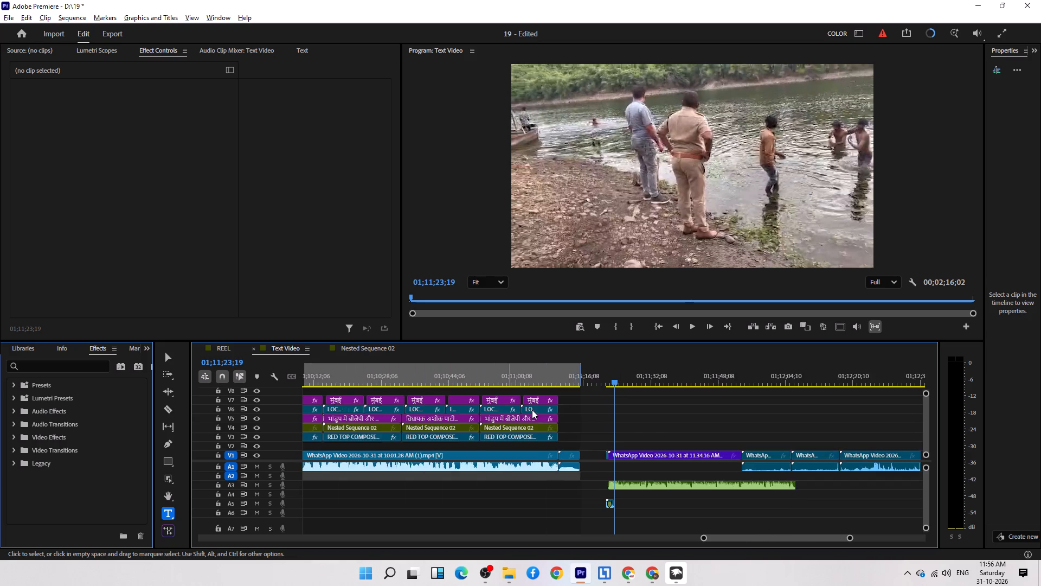
pyautogui.scroll(-10, 537, 410)
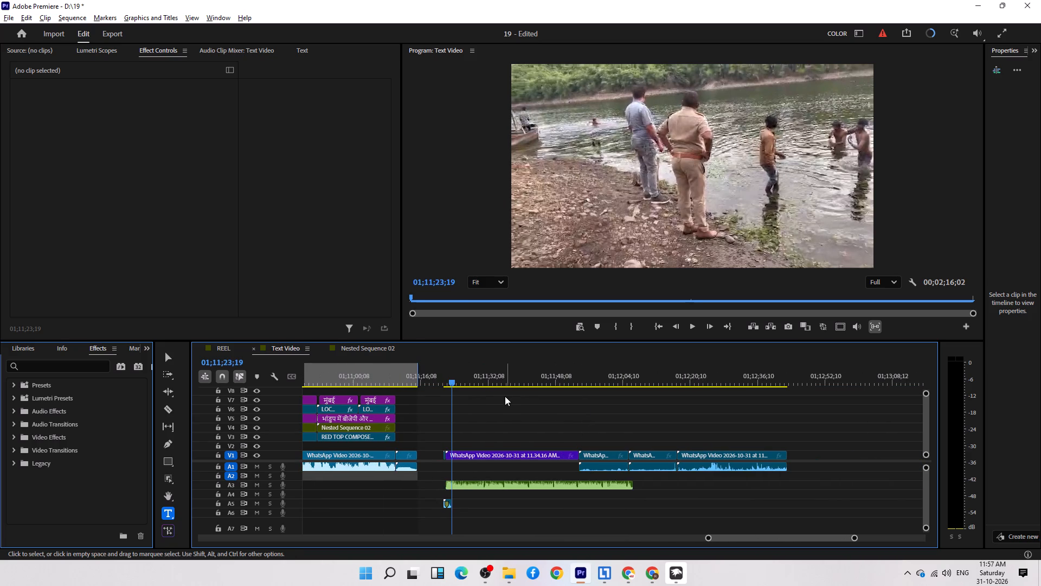
pyautogui.moveTo(484, 379); pyautogui.dragTo(522, 399)
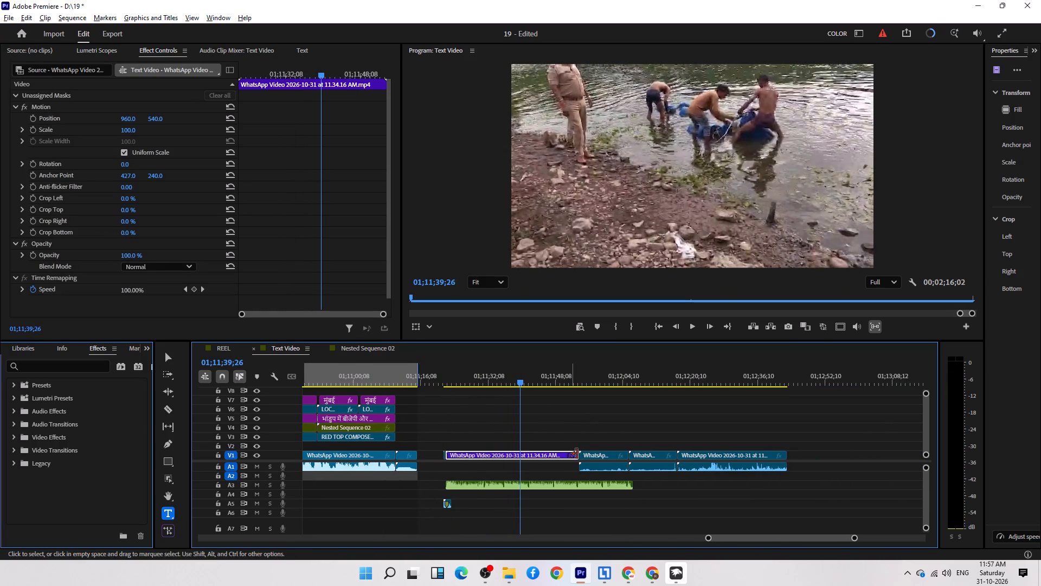
# Shorten the WhatsApp 11.34.16 AM clip on V1 so it ends at about 01;11;35, and close the gap left behind.
pyautogui.moveTo(577, 454); pyautogui.dragTo(499, 450)
pyautogui.click(535, 455)
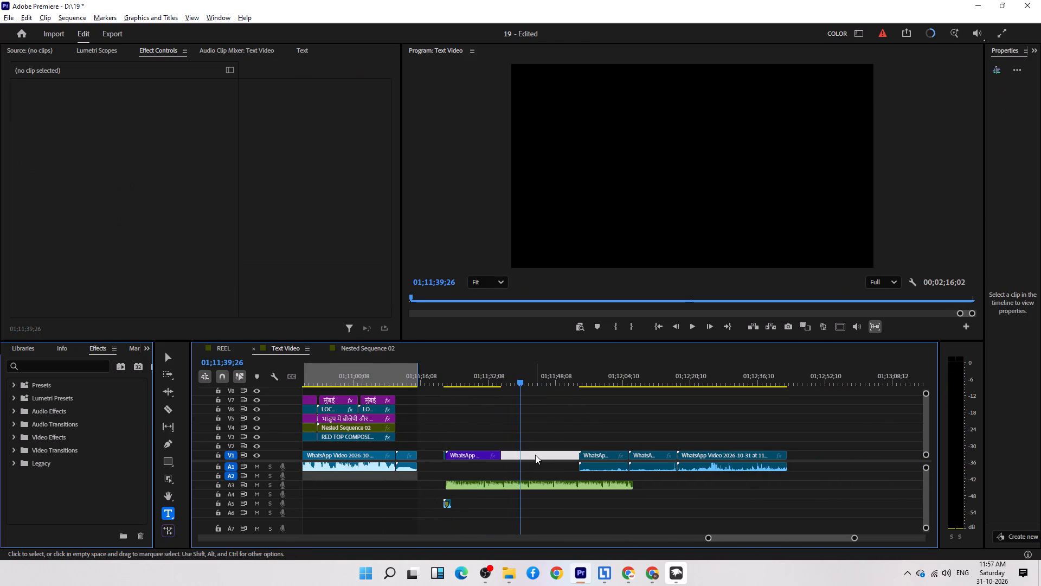
pyautogui.press('Delete')
# Trim the end of the last WhatsApp clip, 11.34.14 AM, to match the end of the green voice-over audio.
pyautogui.moveTo(709, 458); pyautogui.dragTo(654, 461)
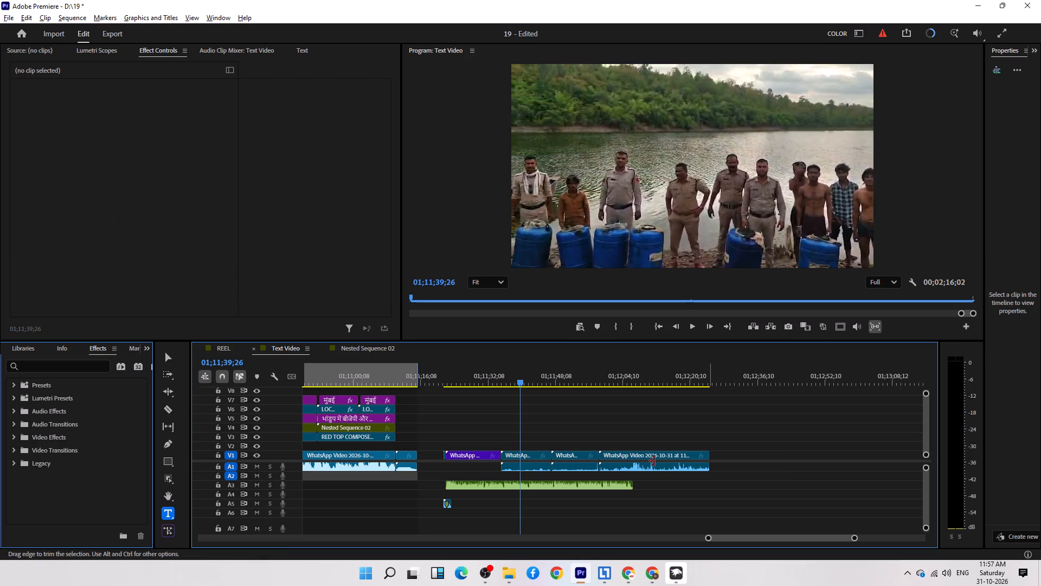
pyautogui.moveTo(654, 461); pyautogui.dragTo(645, 460)
pyautogui.click(704, 428)
pyautogui.click(649, 377)
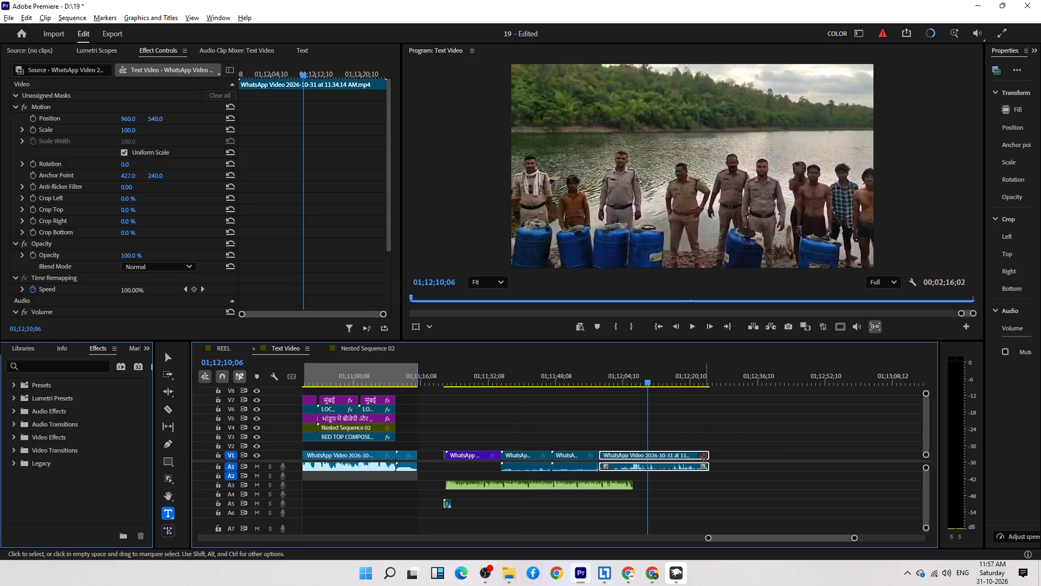
pyautogui.moveTo(706, 455); pyautogui.dragTo(632, 454)
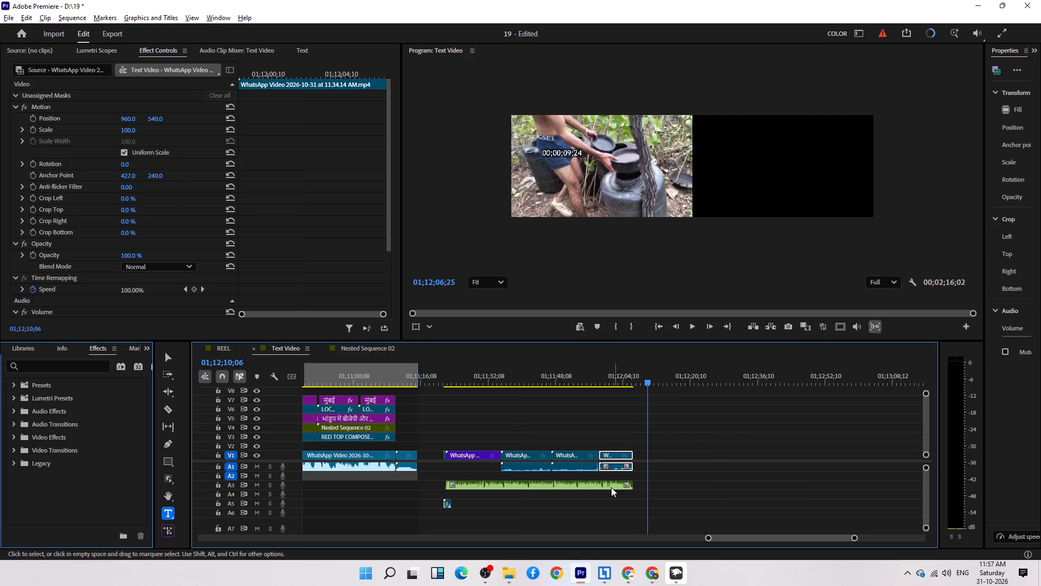
# Move the WhatsApp 11.48.00 AM voice-over from A3 to A1, overwriting the original audio of the new clips.
pyautogui.click(602, 480)
pyautogui.moveTo(600, 487); pyautogui.dragTo(603, 468)
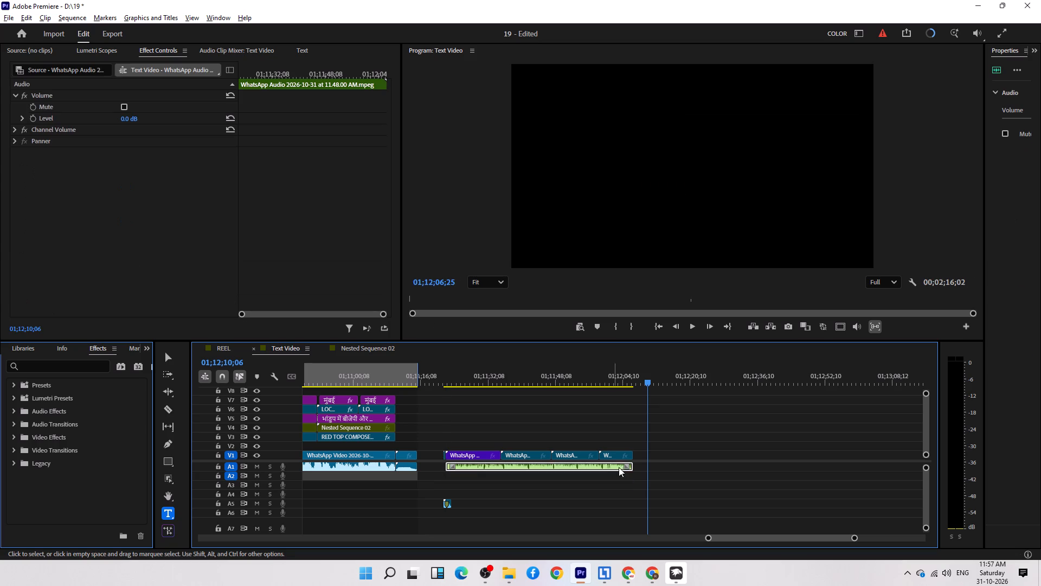
# Add WhatsApp Video 11.34.15 AM (1) from Downloads to V1 directly after the last clip, at 01;12;06;25.
pyautogui.click(690, 439)
pyautogui.press('Up')
pyautogui.scroll(4, 493, 467)
pyautogui.scroll(-3, 493, 466)
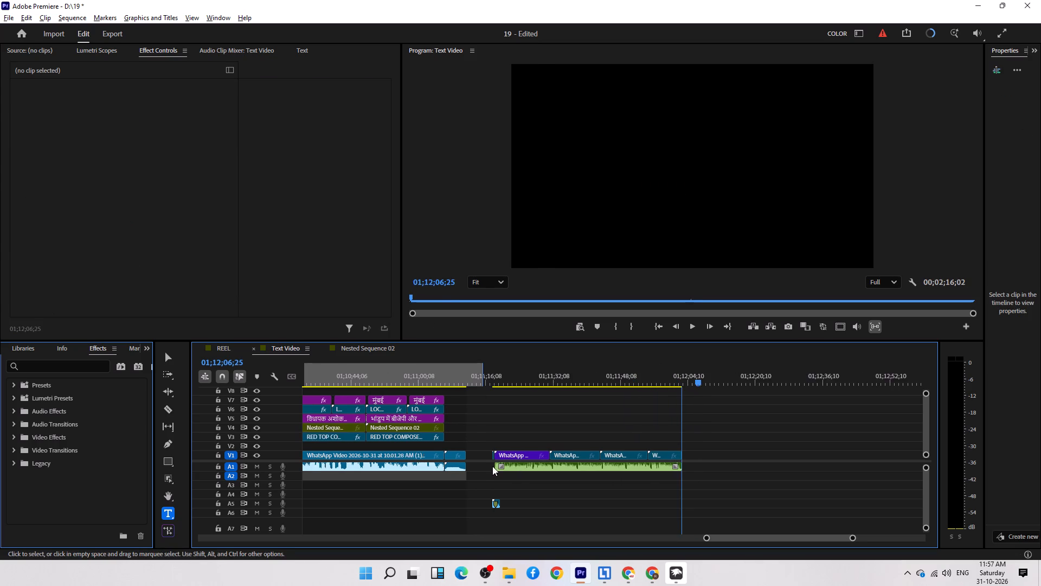
pyautogui.click(510, 578)
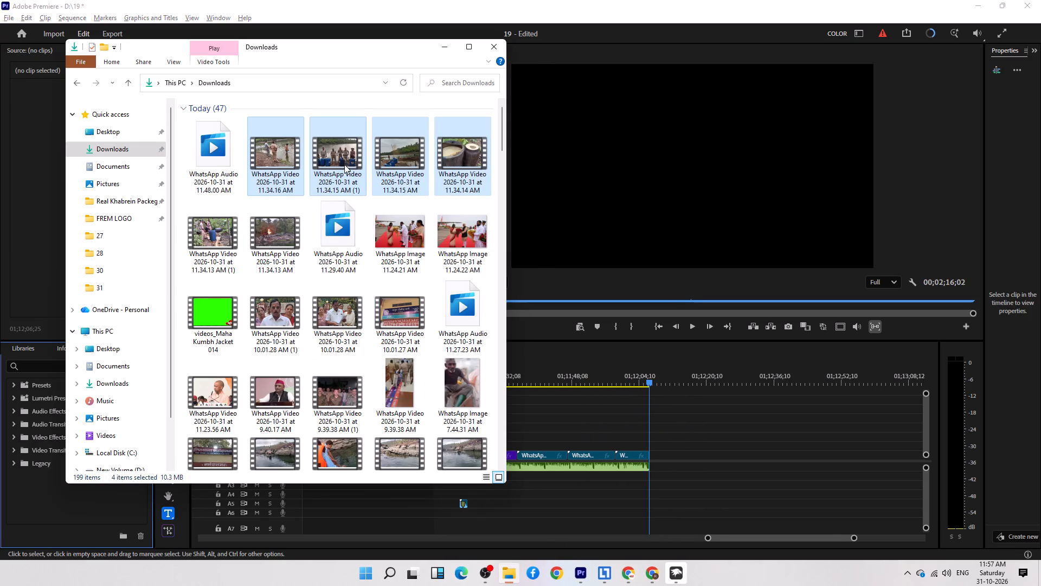
pyautogui.moveTo(343, 161); pyautogui.dragTo(770, 443)
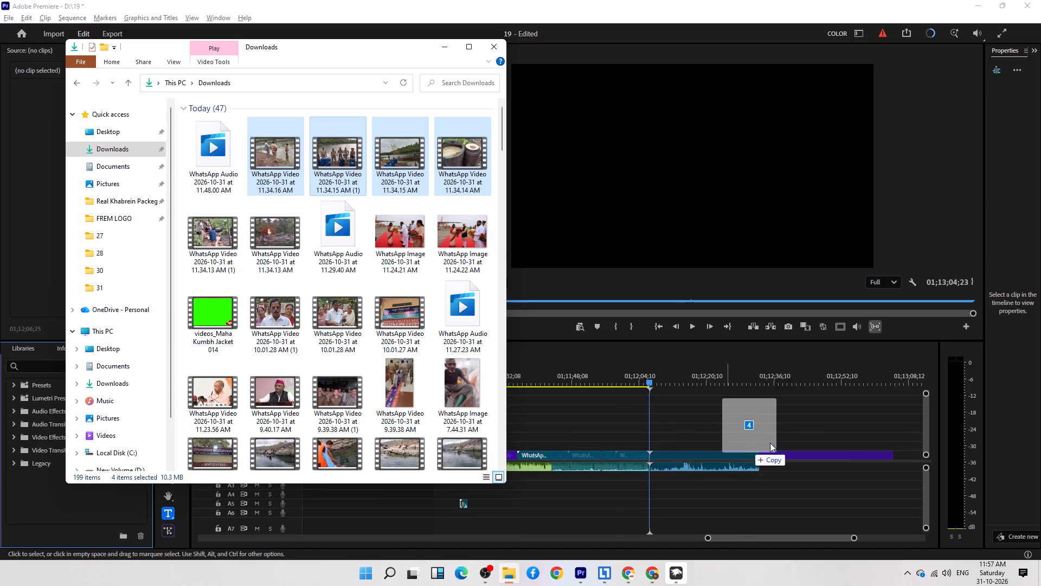
pyautogui.moveTo(770, 443); pyautogui.dragTo(331, 173)
pyautogui.click(346, 141)
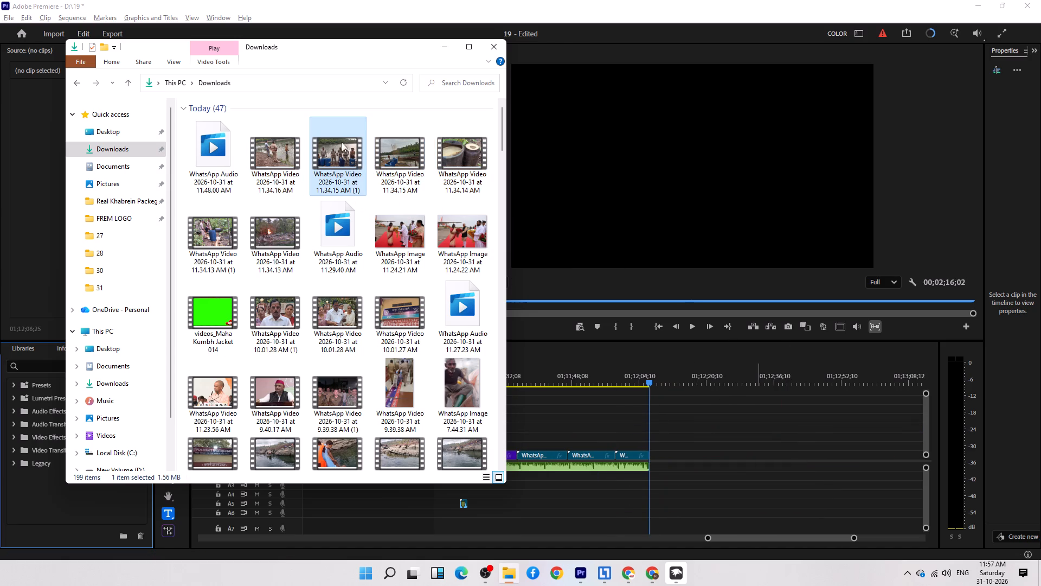
pyautogui.moveTo(335, 146); pyautogui.dragTo(645, 457)
pyautogui.click(717, 419)
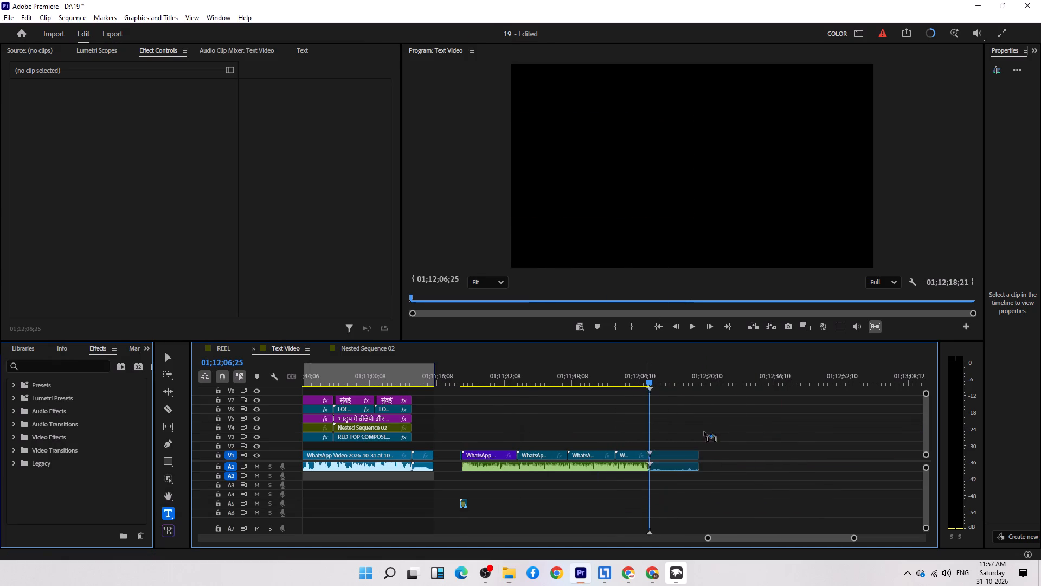
# Copy the first two headline, Nested Sequence 02 and red top graphic sets from the Bhandup story to the new story's start at 01;11;22;06.
pyautogui.press('Up')
pyautogui.press('Up')
pyautogui.press('Up')
pyautogui.press('Up')
pyautogui.press('Up')
pyautogui.press('Down')
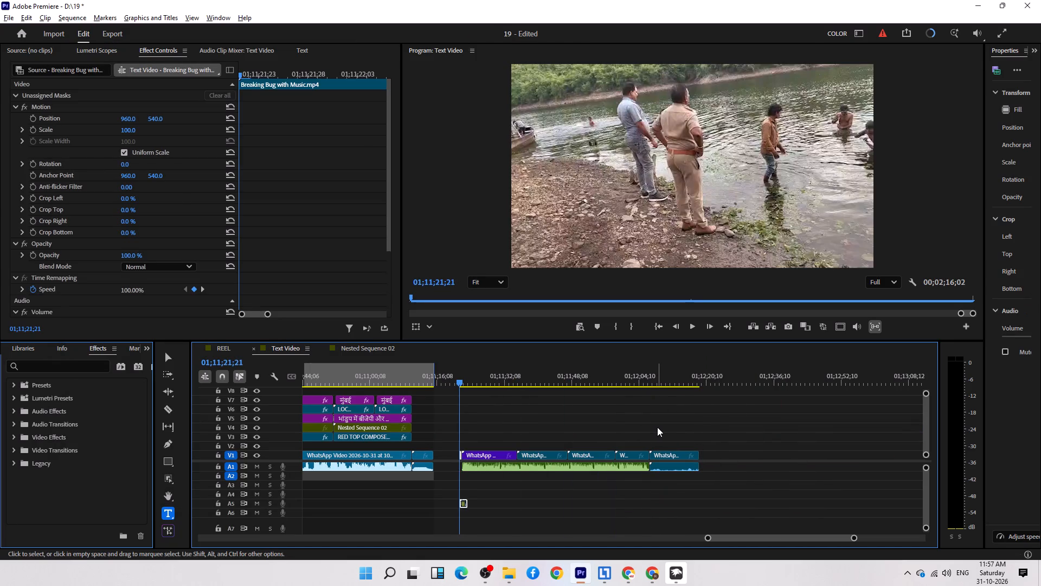
pyautogui.scroll(20, 656, 427)
pyautogui.scroll(10, 656, 427)
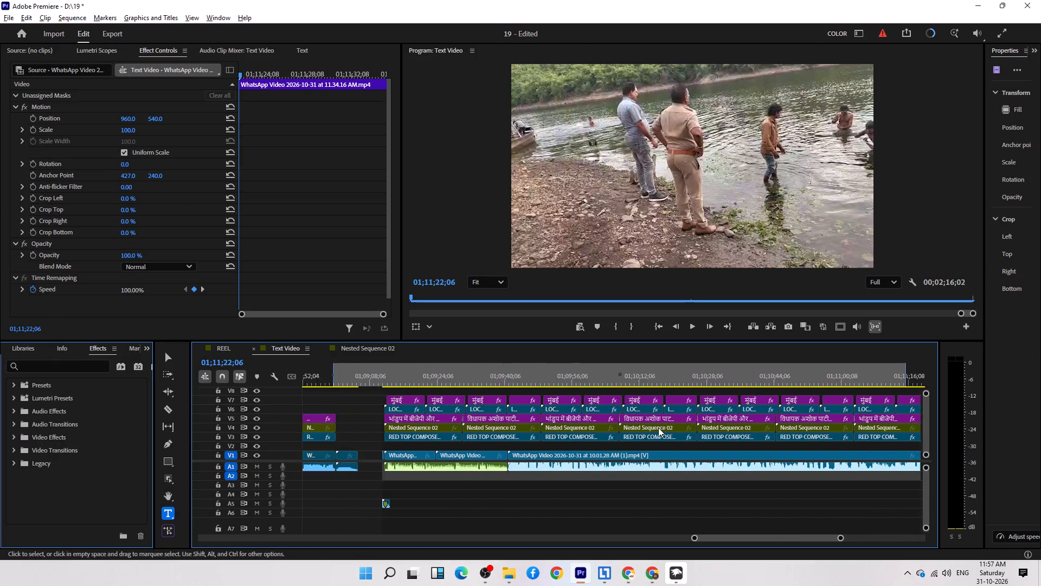
pyautogui.scroll(5, 658, 428)
pyautogui.moveTo(416, 416); pyautogui.dragTo(552, 437)
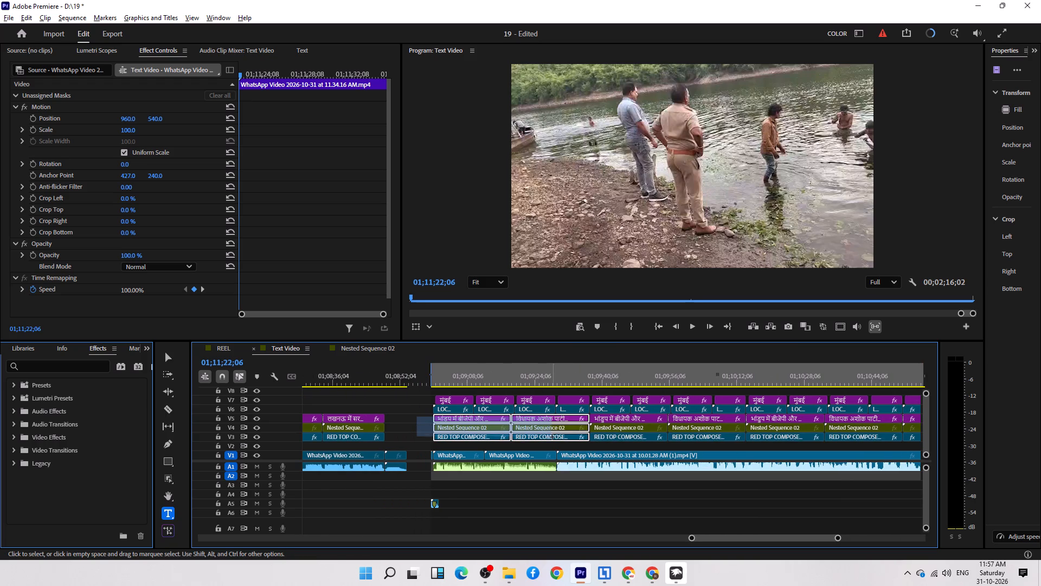
pyautogui.moveTo(552, 437); pyautogui.dragTo(552, 437)
pyautogui.hotkey('ctrl', 'c')
pyautogui.hotkey('ctrl', 'v')
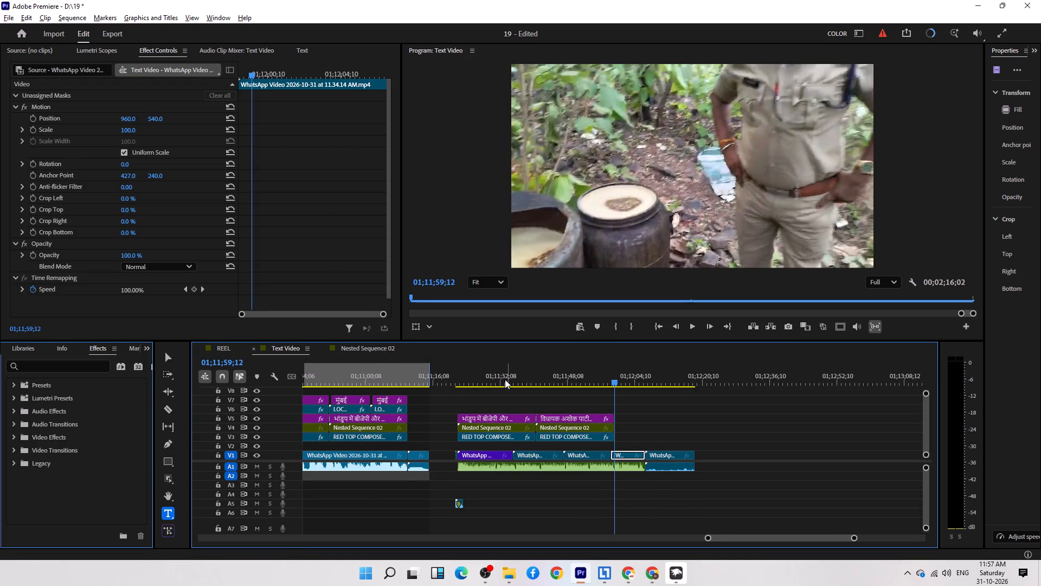
pyautogui.click(497, 378)
# Switch from Premiere to another open window.
pyautogui.hotkey('alt', 'Tab')
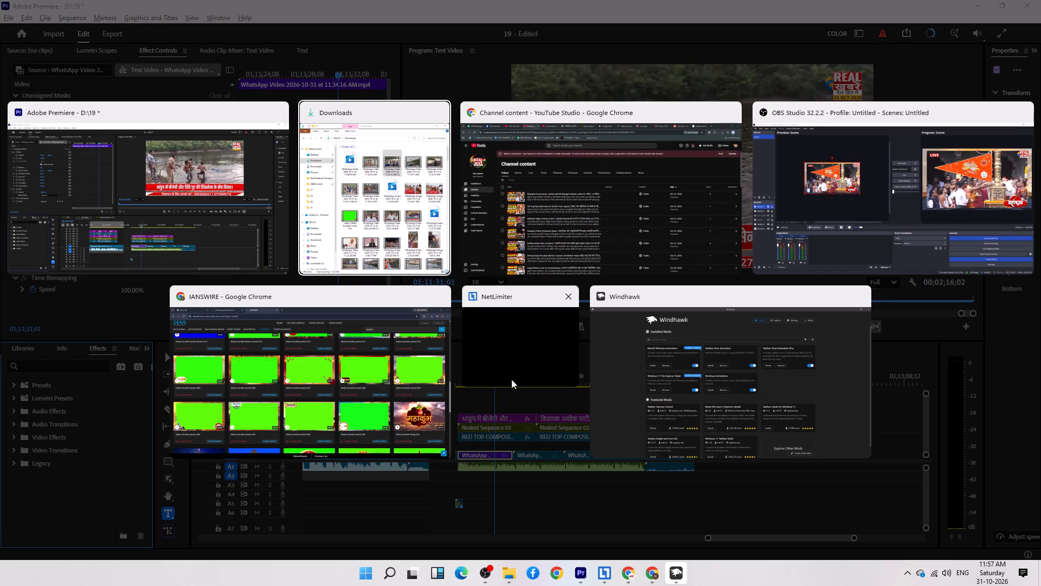
pyautogui.hotkey('alt', 'Tab')
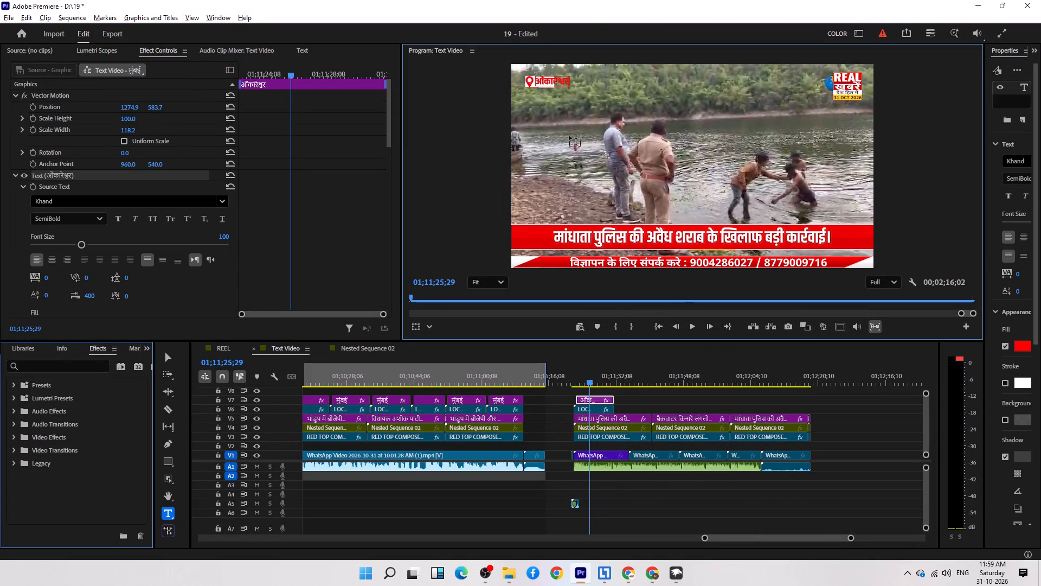
# Reduce the right-side crop of the LOCATION.mov background so the tag is wide enough for the ओंकारेश्वर text.
pyautogui.click(593, 409)
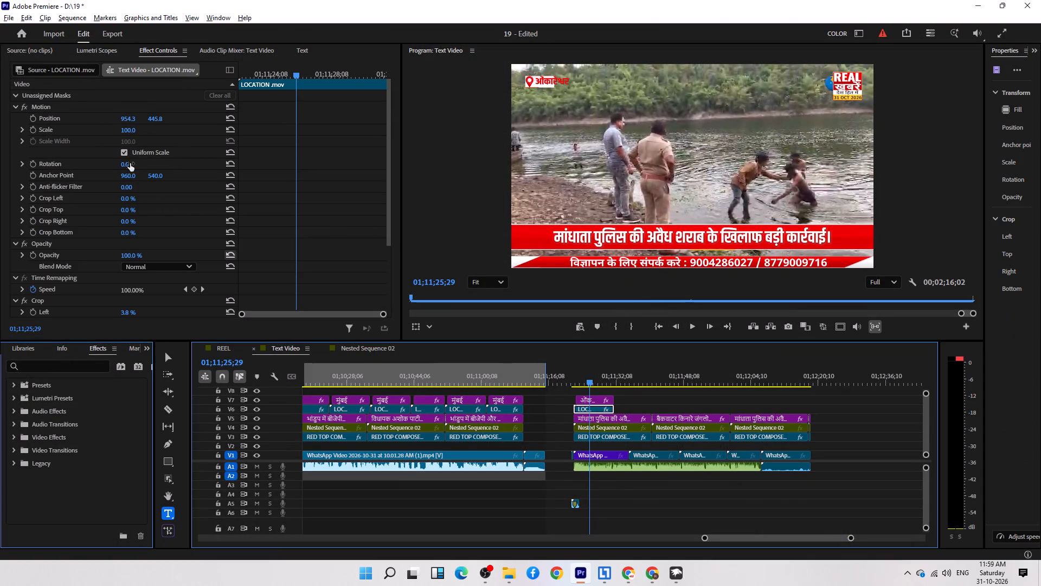
pyautogui.scroll(-6, 167, 292)
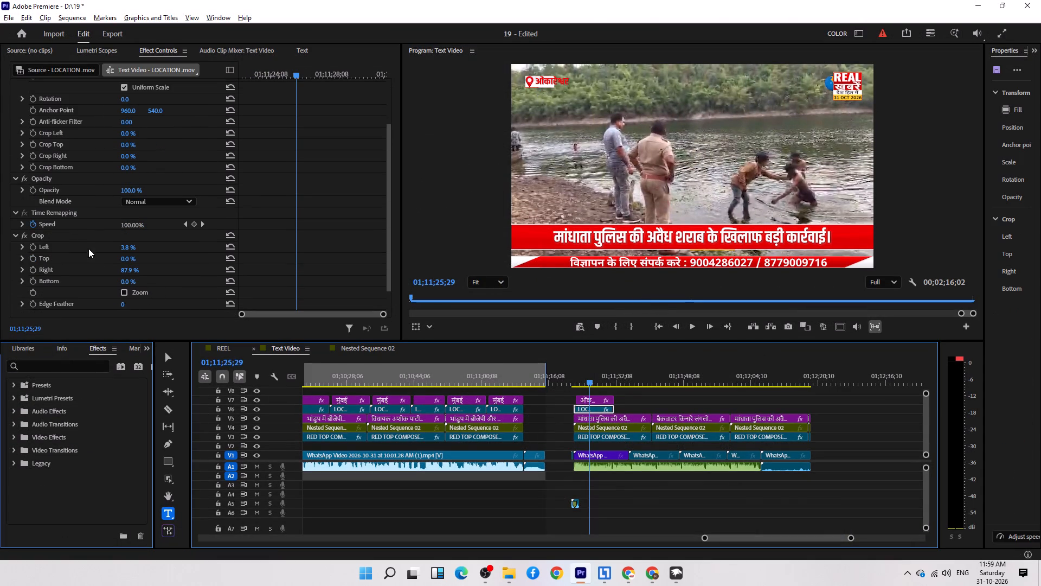
pyautogui.click(80, 231)
pyautogui.moveTo(555, 155); pyautogui.dragTo(571, 156)
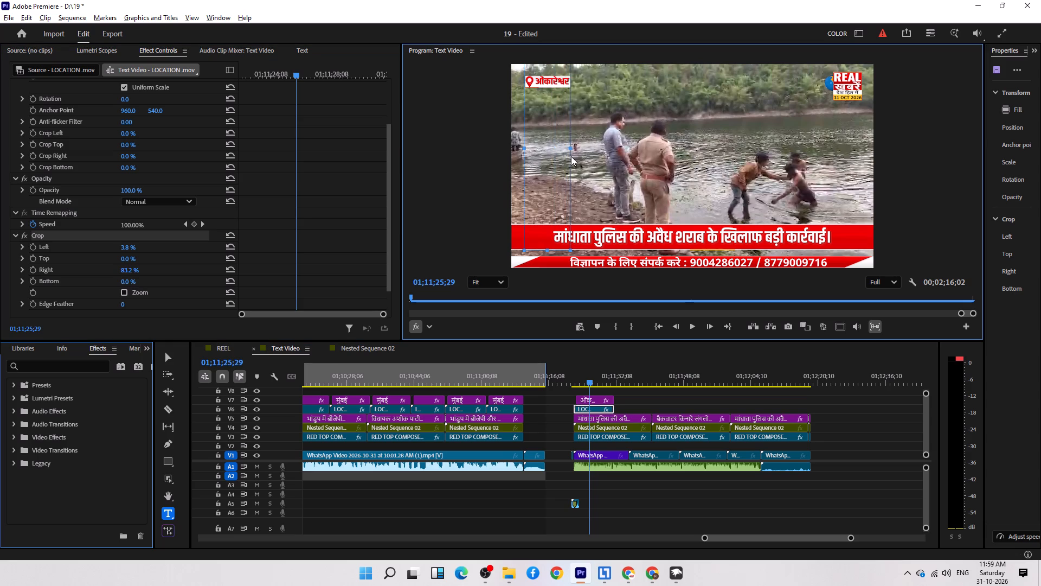
pyautogui.moveTo(571, 156); pyautogui.dragTo(575, 156)
# Reposition the ओंकारेश्वर text within its location tag to about 1289.3, 586.6, keeping the Khand font, and enlarge the preview for checking.
pyautogui.click(593, 399)
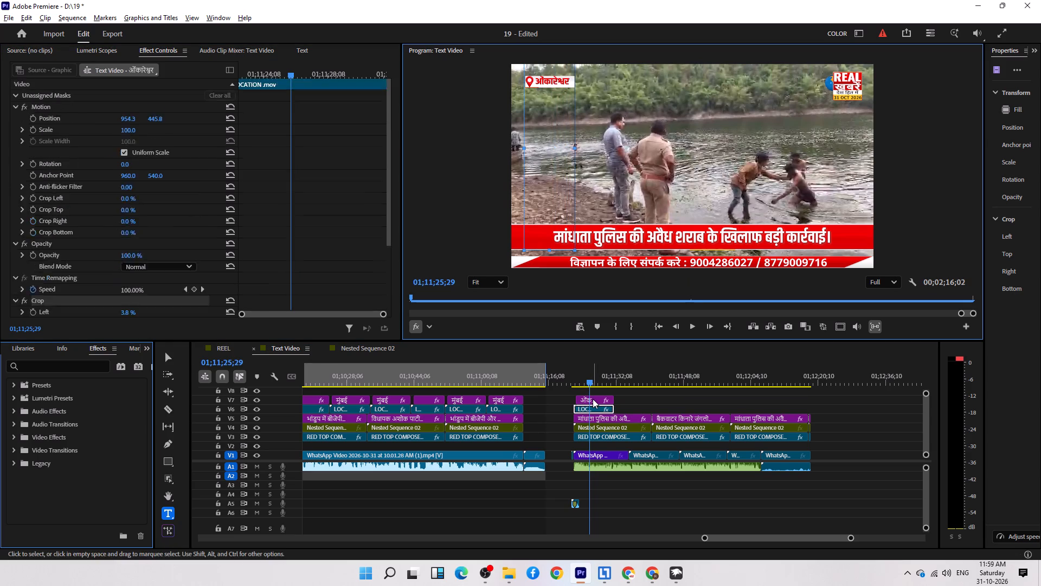
pyautogui.scroll(4, 104, 195)
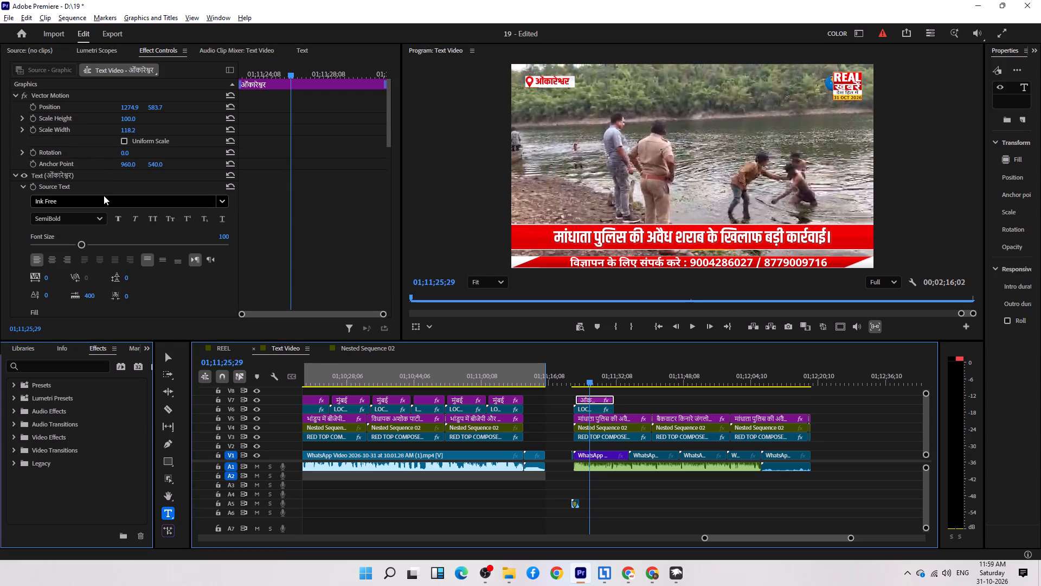
pyautogui.hotkey('ctrl', 'z')
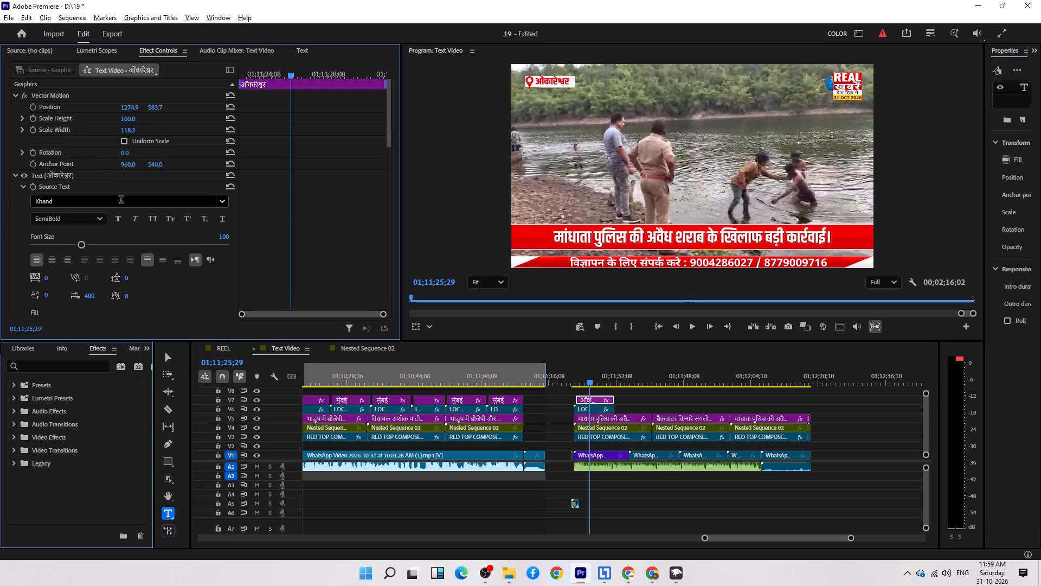
pyautogui.scroll(-2, 256, 263)
pyautogui.scroll(5, 257, 258)
pyautogui.click(85, 106)
pyautogui.click(654, 101)
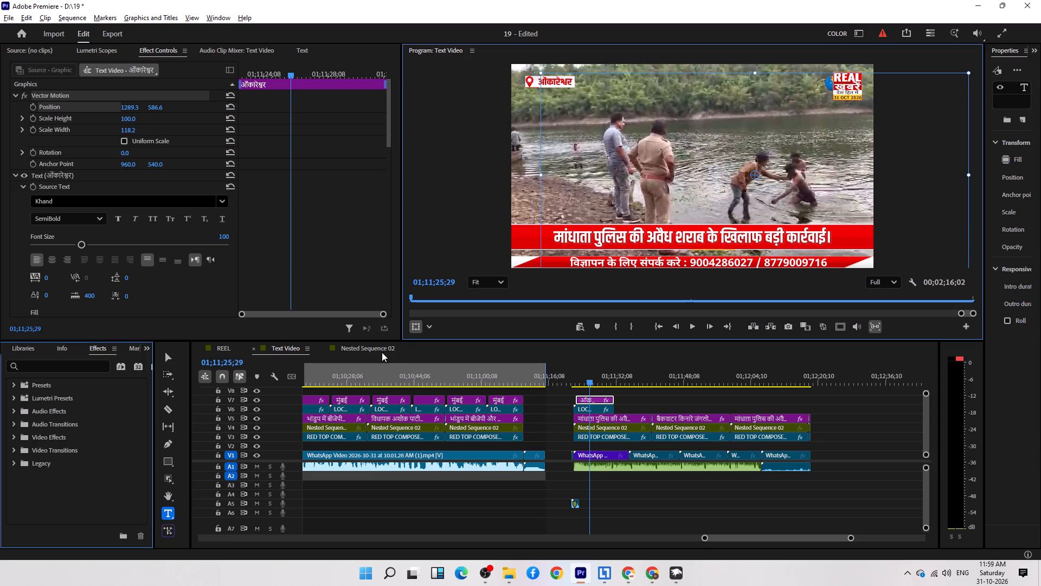
pyautogui.doubleClick(451, 48)
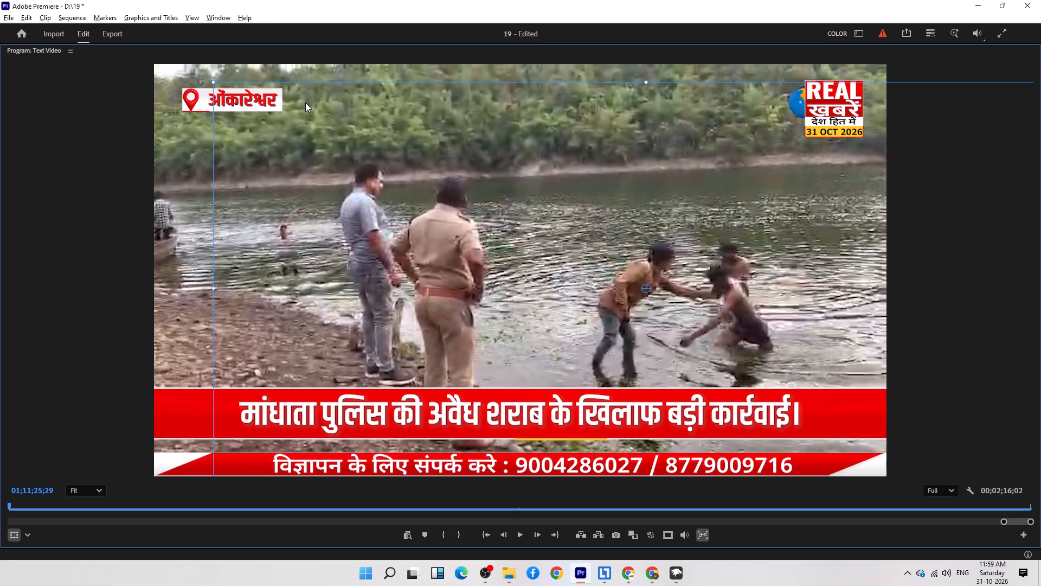
# Shift the ओंकारेश्वर text slightly left within its location tag to about 1282.2, 588.0, and restore the full editing layout.
pyautogui.click(300, 101)
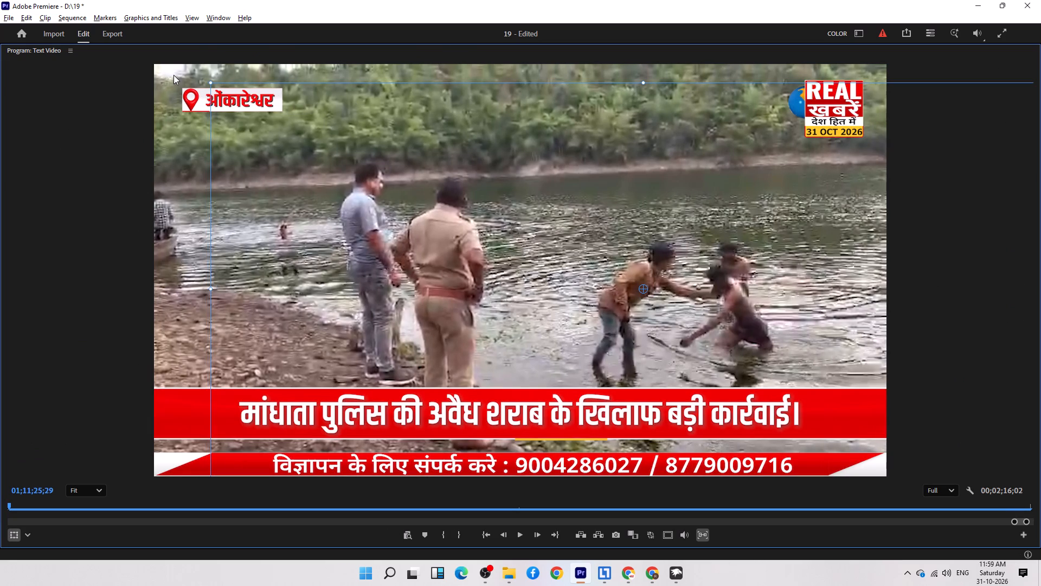
pyautogui.doubleClick(55, 52)
pyautogui.click(714, 406)
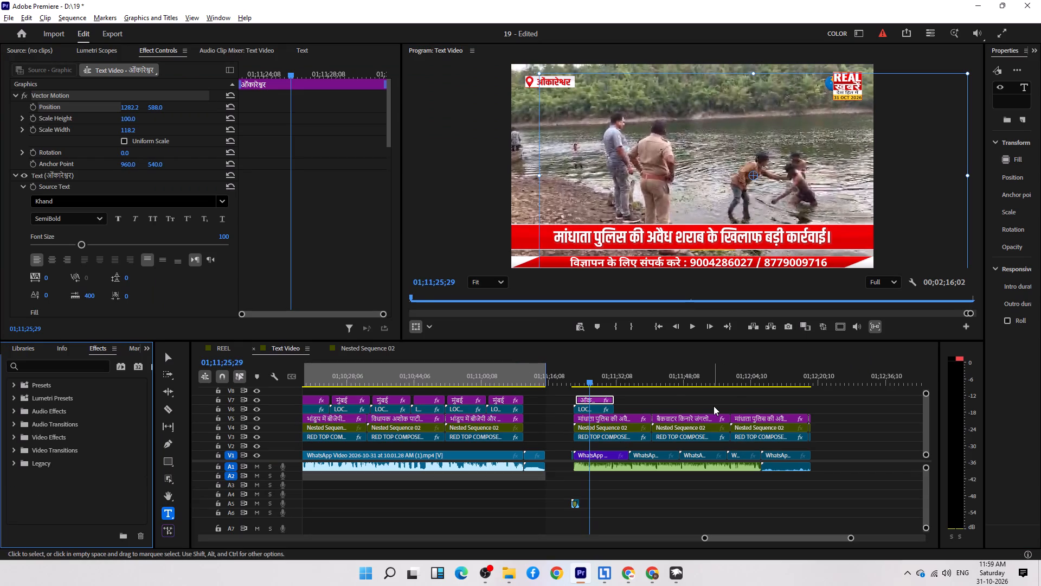
# Copy the ओंकारेश्वर text with its LOCATION.mov background and paste the pair six times end to end from 01;11;22;06 across the Omkareshwar footage.
pyautogui.press('Up')
pyautogui.moveTo(639, 393); pyautogui.dragTo(578, 410)
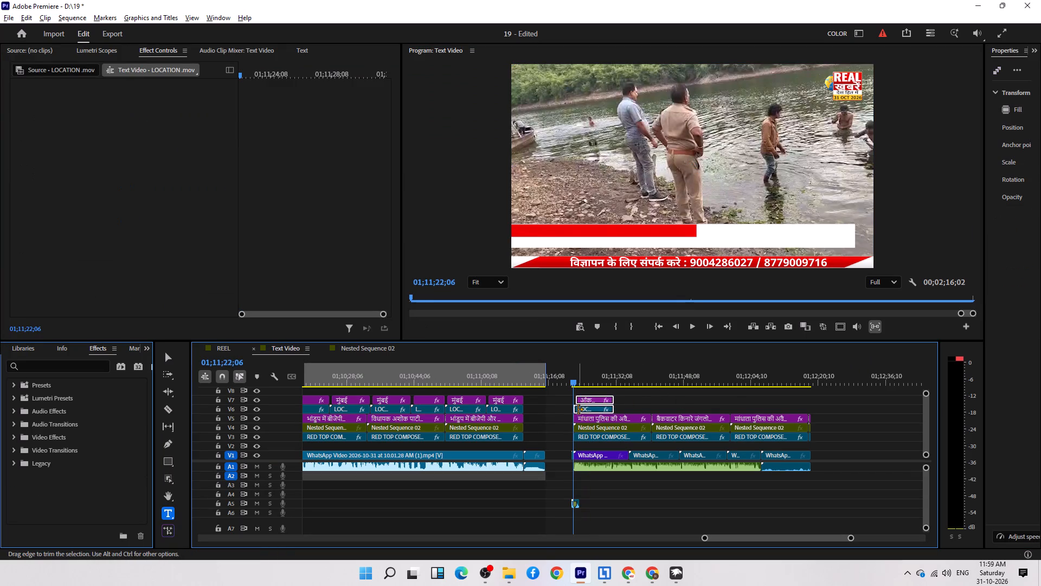
pyautogui.hotkey('ctrl', 'c')
pyautogui.hotkey('ctrl', 'v')
pyautogui.hotkey('ctrl', 'v')
pyautogui.hotkey('ctrl', 'v')
pyautogui.hotkey('ctrl', 'v')
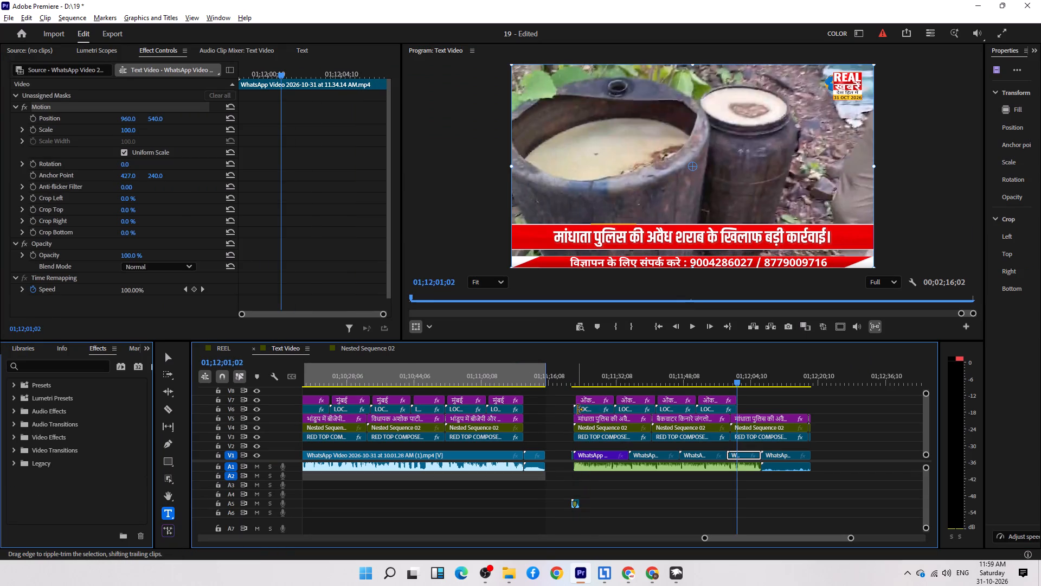
pyautogui.hotkey('ctrl', 'v')
pyautogui.hotkey('ctrl', 'v')
# Cut the last location text and background pair at the footage's end, 01;12;18;22, and delete the excess.
pyautogui.press('Up')
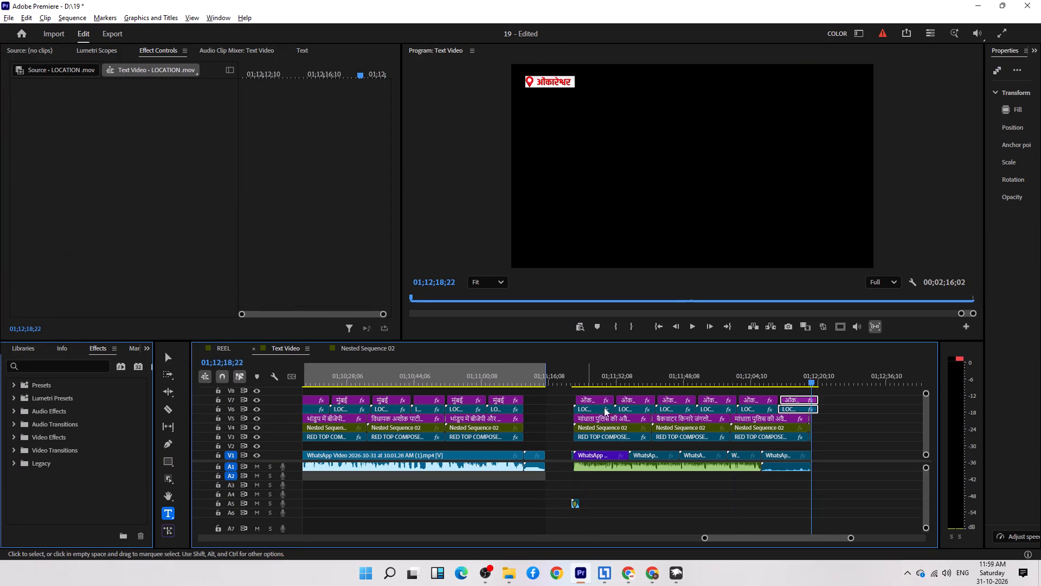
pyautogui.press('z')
pyautogui.moveTo(853, 393); pyautogui.dragTo(815, 415)
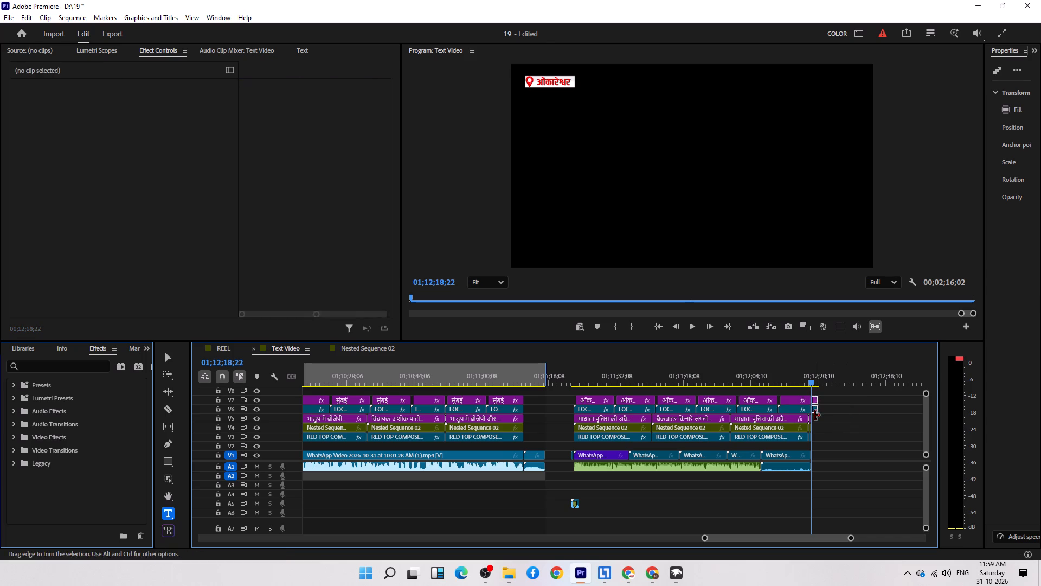
pyautogui.press('Delete')
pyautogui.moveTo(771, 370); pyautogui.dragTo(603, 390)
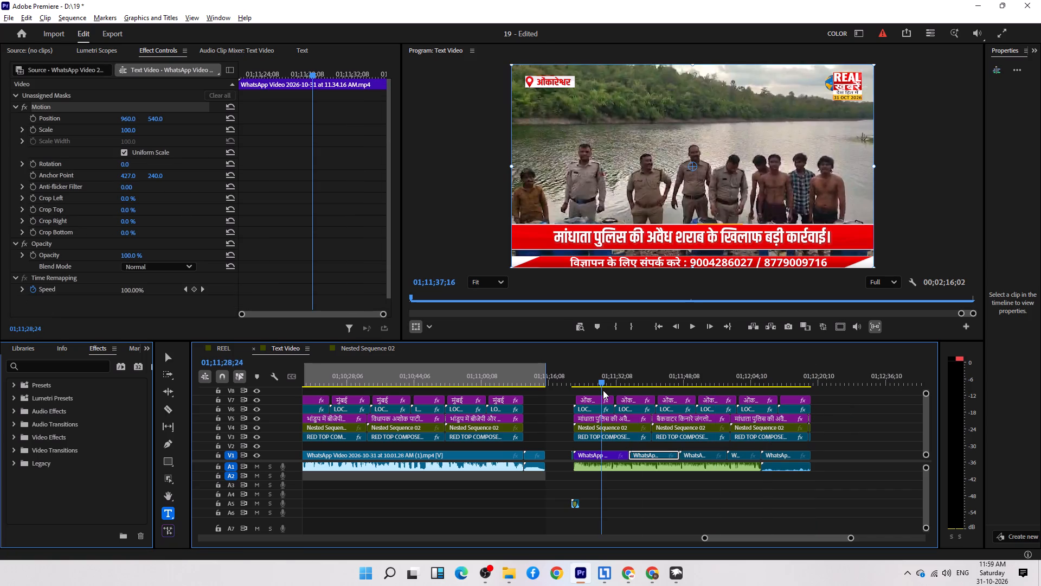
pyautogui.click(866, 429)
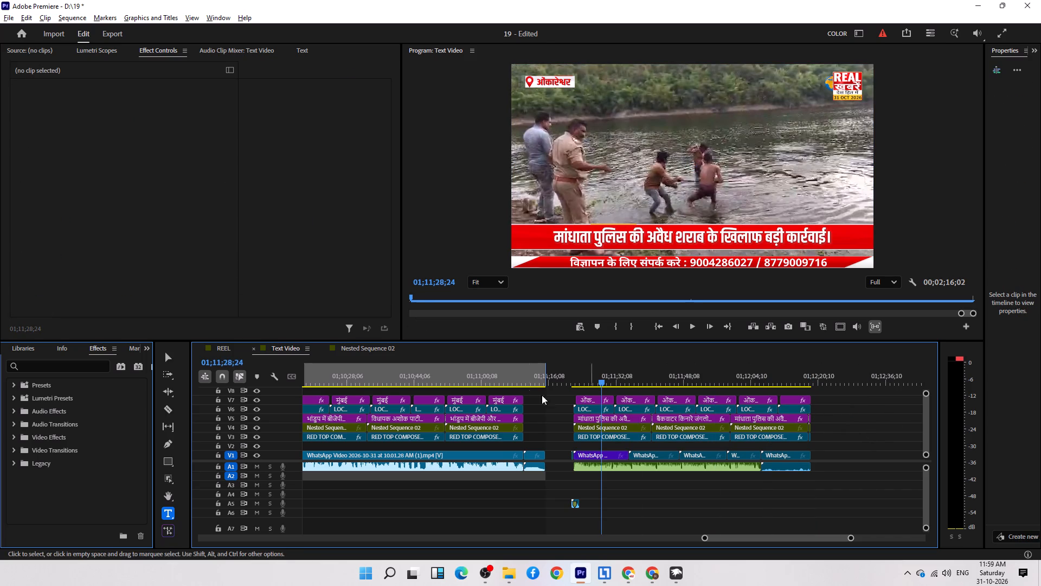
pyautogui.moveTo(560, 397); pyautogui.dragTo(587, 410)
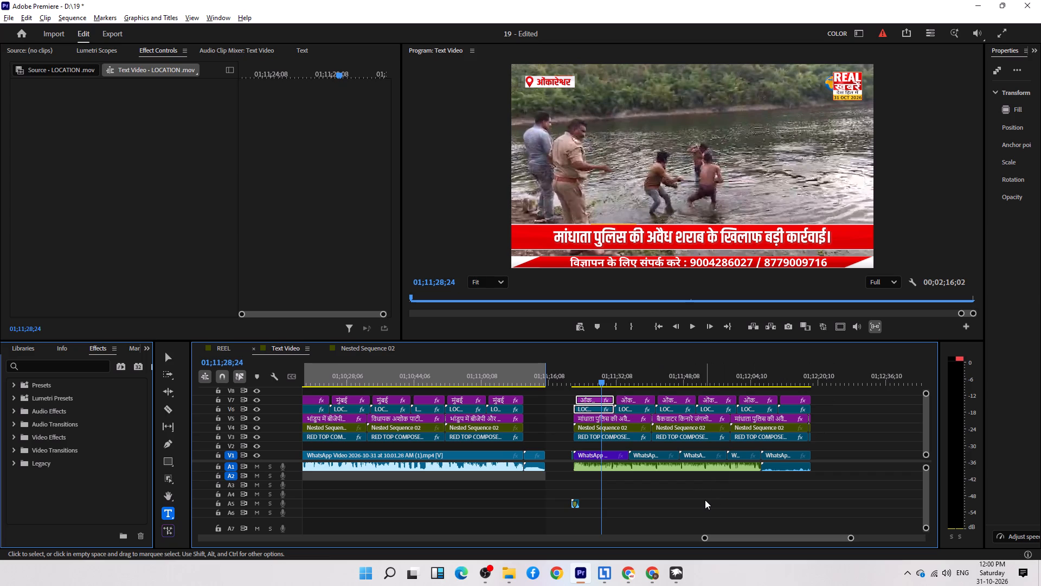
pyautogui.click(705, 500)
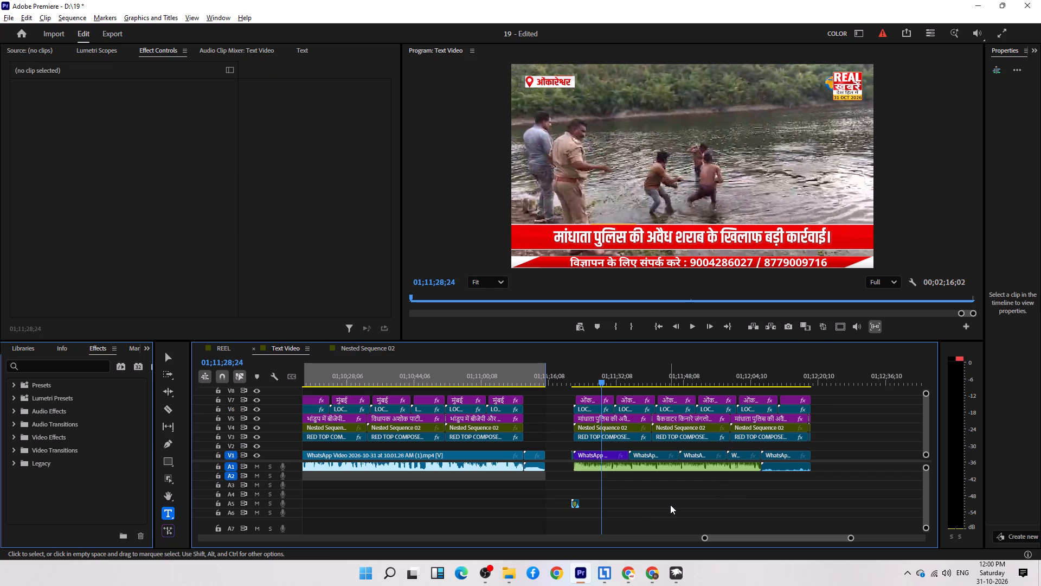
# Look through the Real Khabrein Packeging folder, including its assets, FULLFRAME and New folder subfolders, for a graphic for the Omkareshwar segment's start.
pyautogui.press('Up')
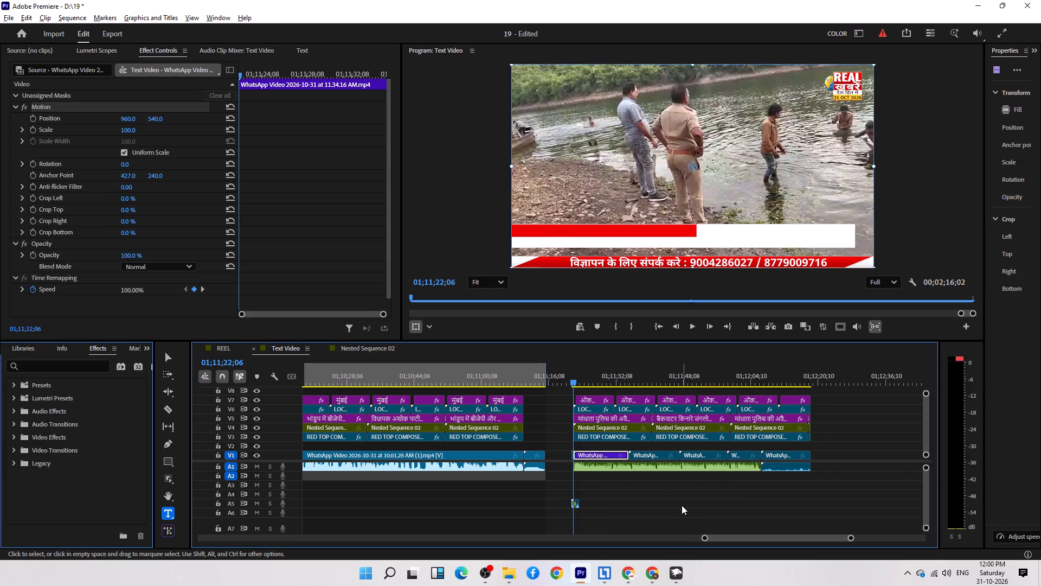
pyautogui.click(510, 570)
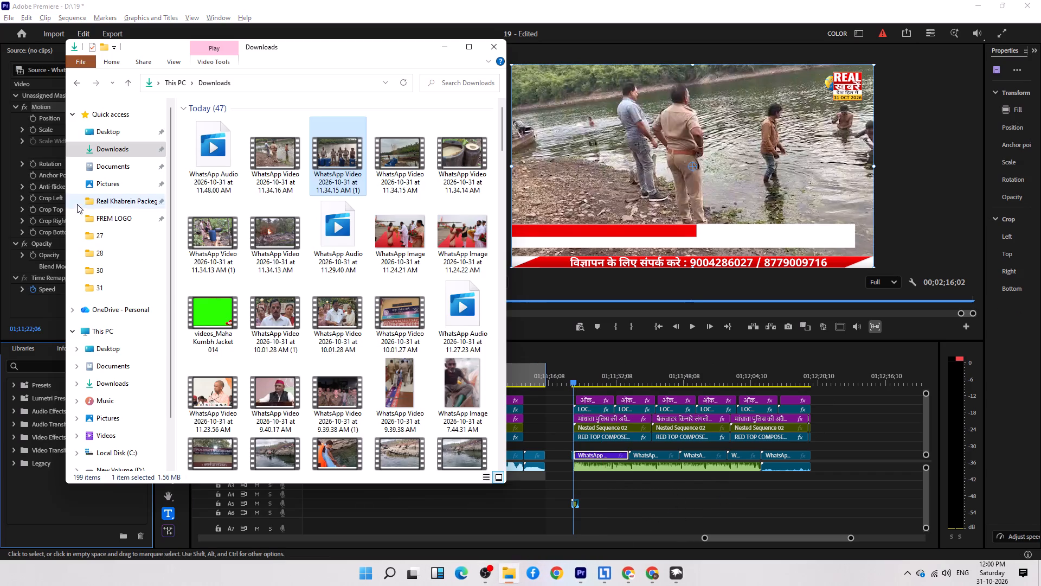
pyautogui.click(108, 205)
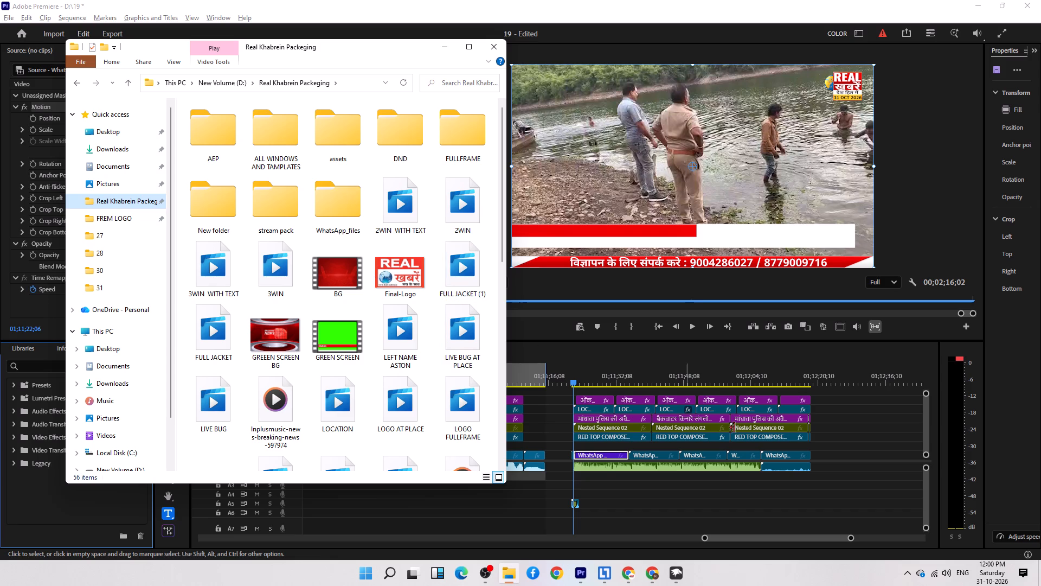
pyautogui.scroll(-4, 724, 430)
pyautogui.scroll(9, 720, 430)
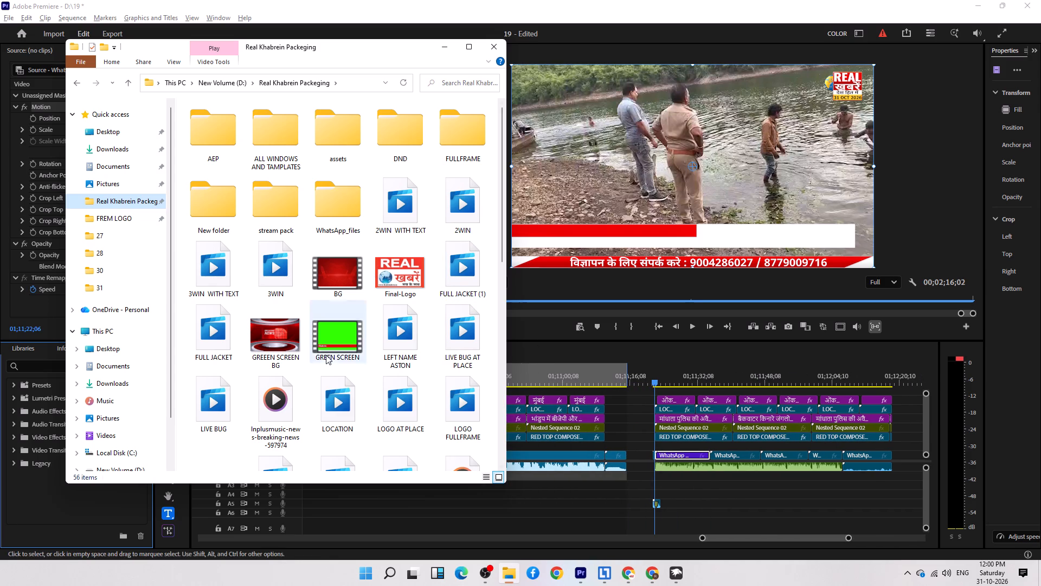
pyautogui.scroll(-5, 326, 355)
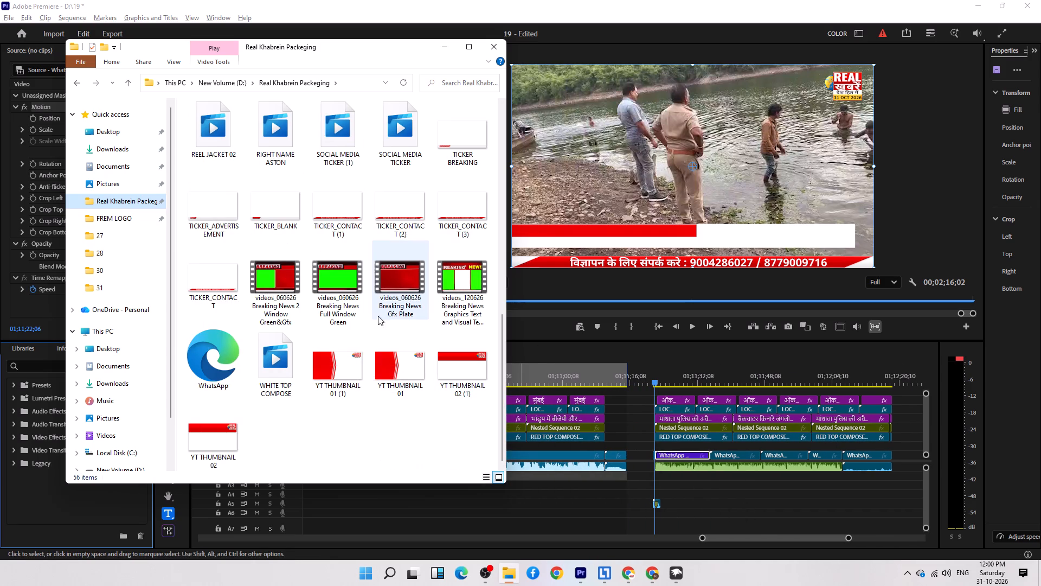
pyautogui.scroll(2, 399, 311)
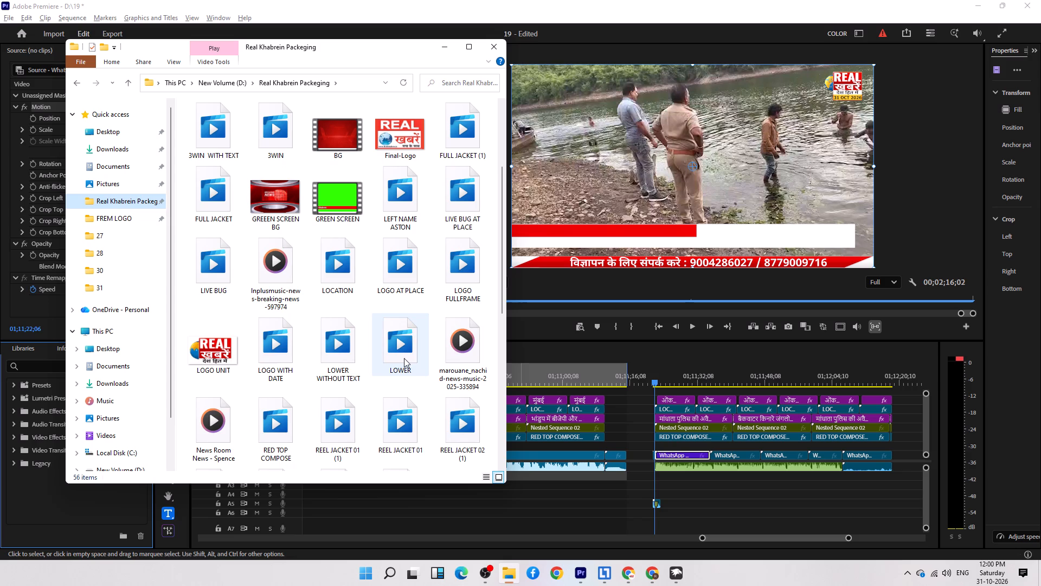
pyautogui.scroll(4, 401, 355)
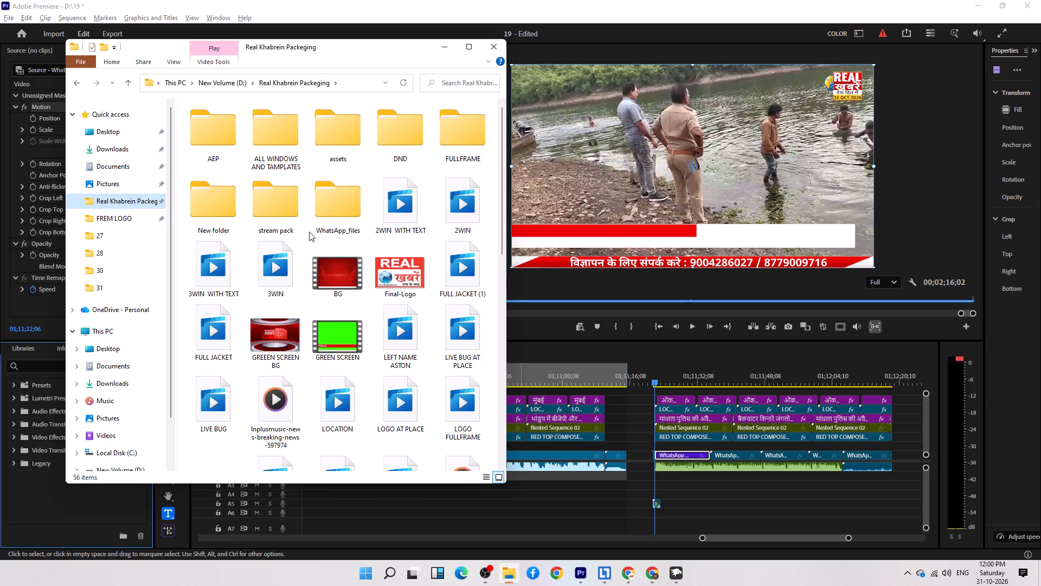
pyautogui.doubleClick(344, 136)
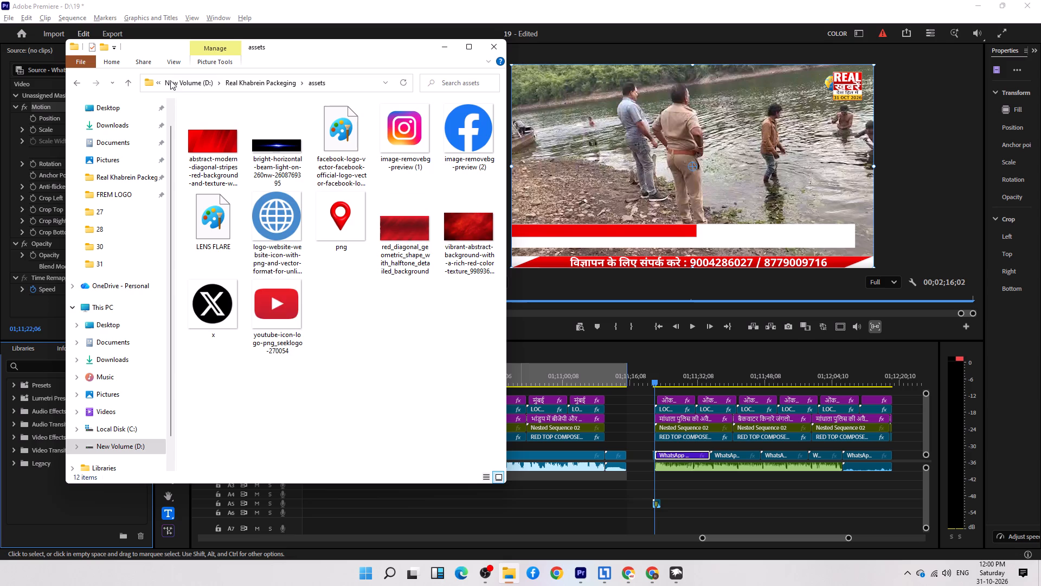
pyautogui.click(73, 86)
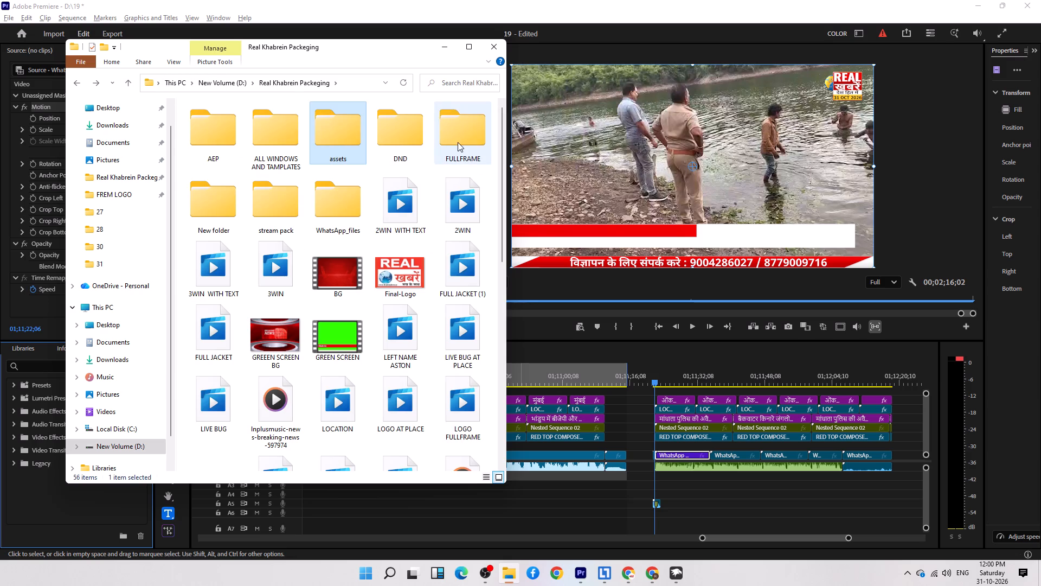
pyautogui.doubleClick(458, 141)
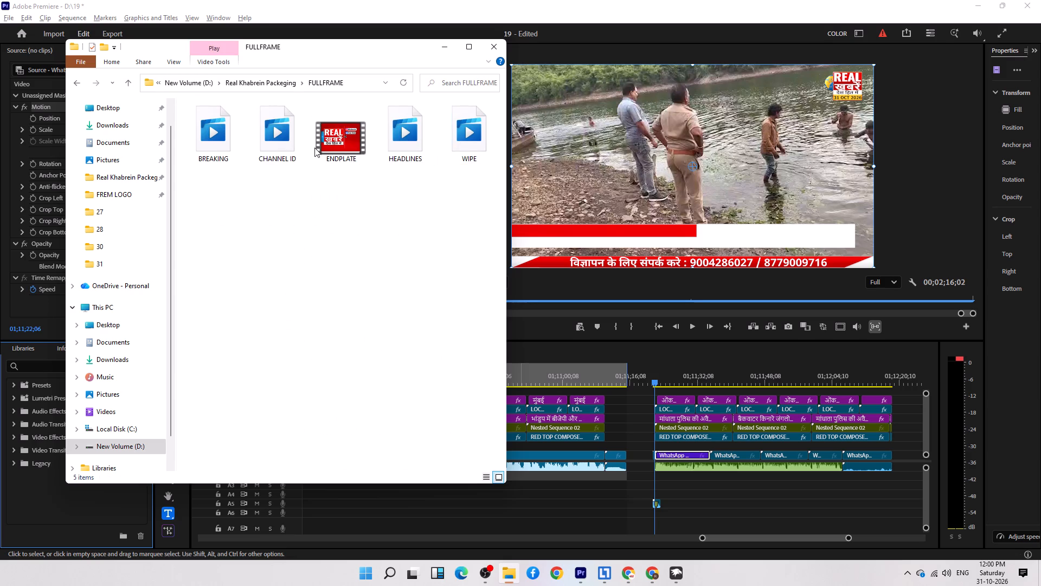
pyautogui.click(80, 87)
pyautogui.doubleClick(211, 212)
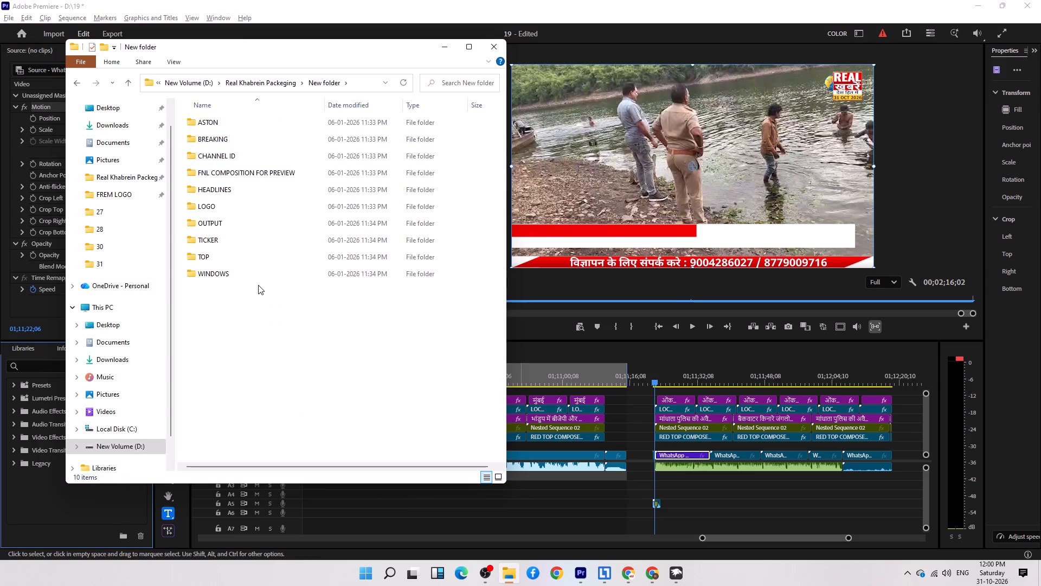
pyautogui.click(88, 73)
pyautogui.click(80, 79)
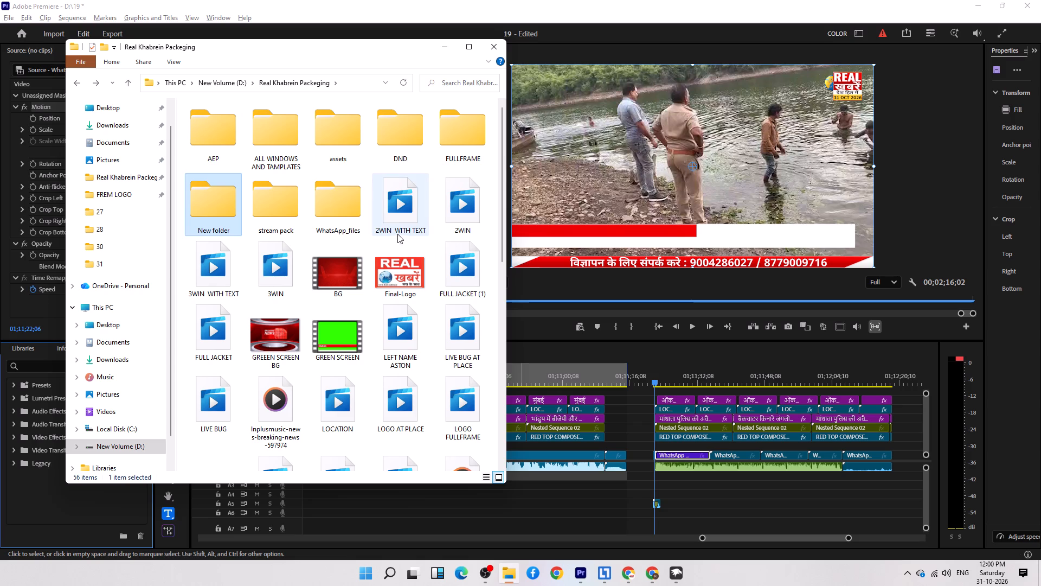
# Copy the End Bumbar with Music.mp4 clip from the end of the Bhandup segment to the end of the Omkareshwar segment in Premiere.
pyautogui.click(804, 387)
pyautogui.scroll(-6, 804, 391)
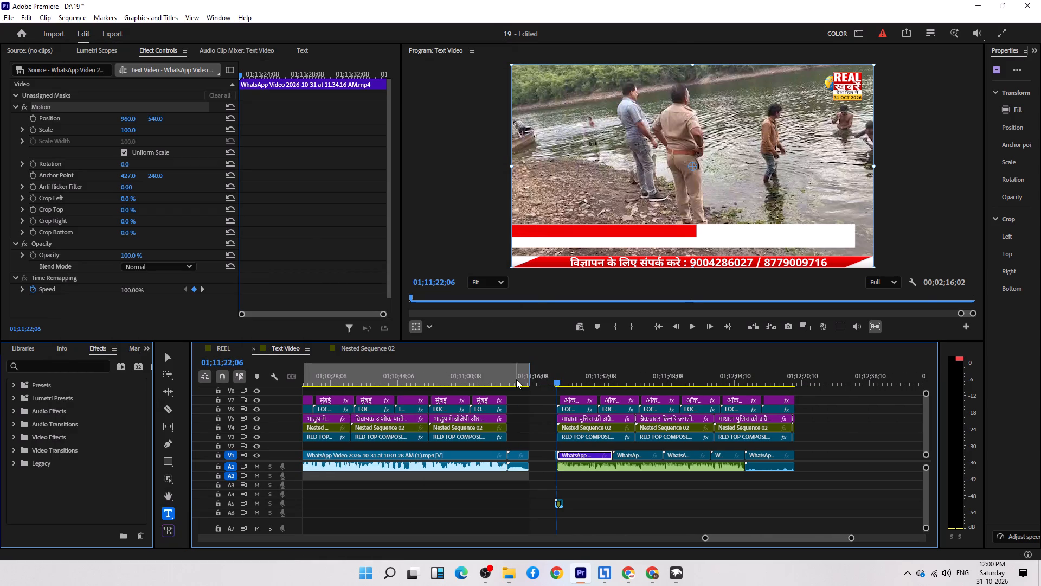
pyautogui.click(516, 379)
pyautogui.moveTo(514, 381); pyautogui.dragTo(516, 384)
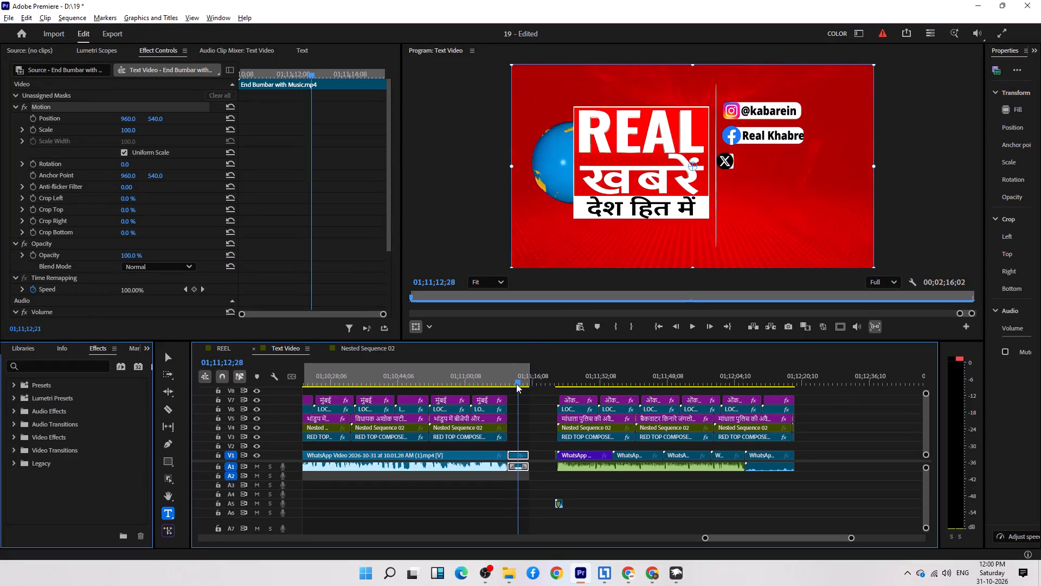
pyautogui.moveTo(516, 384); pyautogui.dragTo(519, 380)
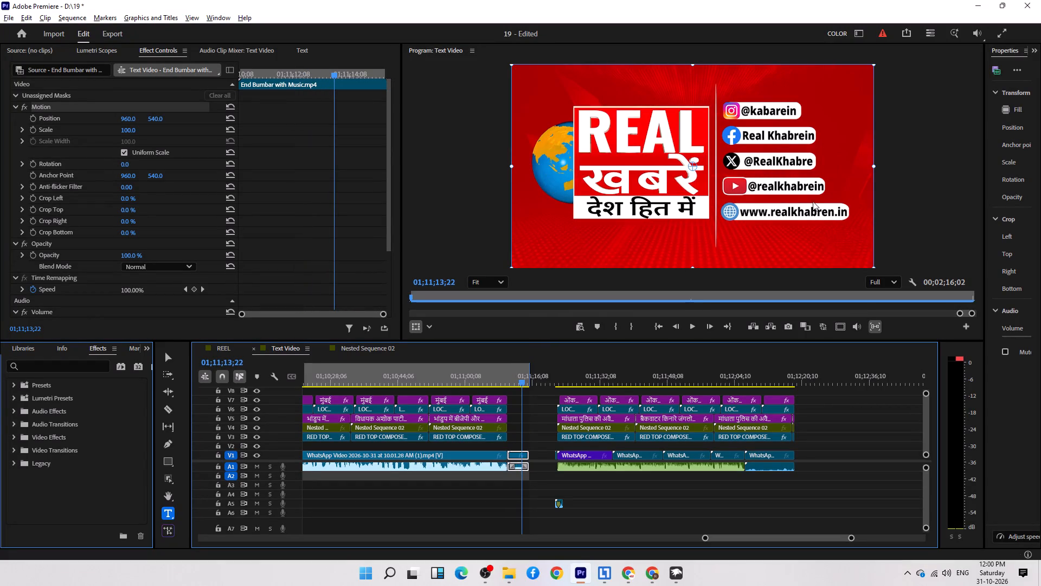
pyautogui.click(522, 380)
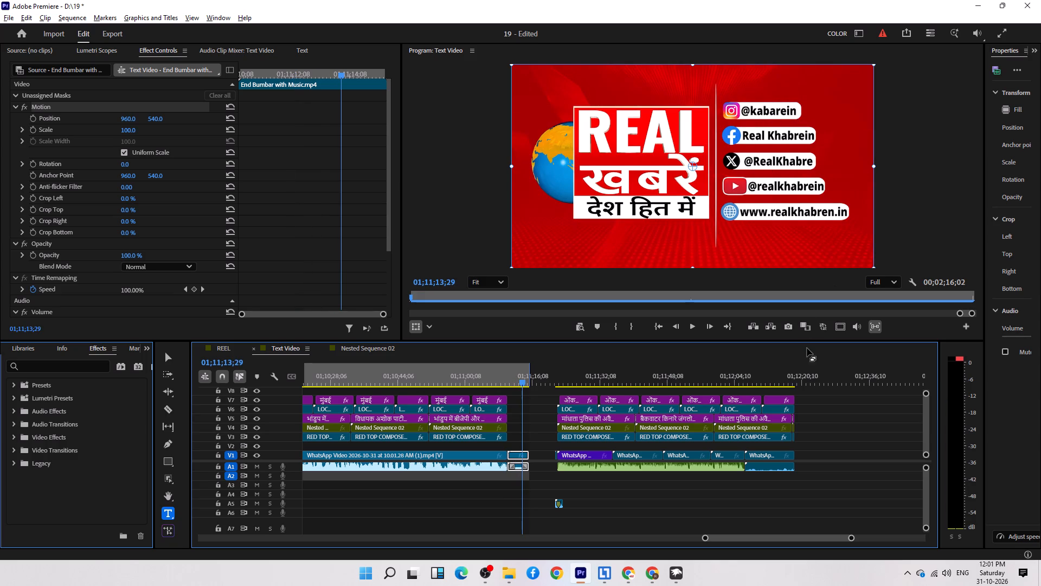
pyautogui.click(839, 431)
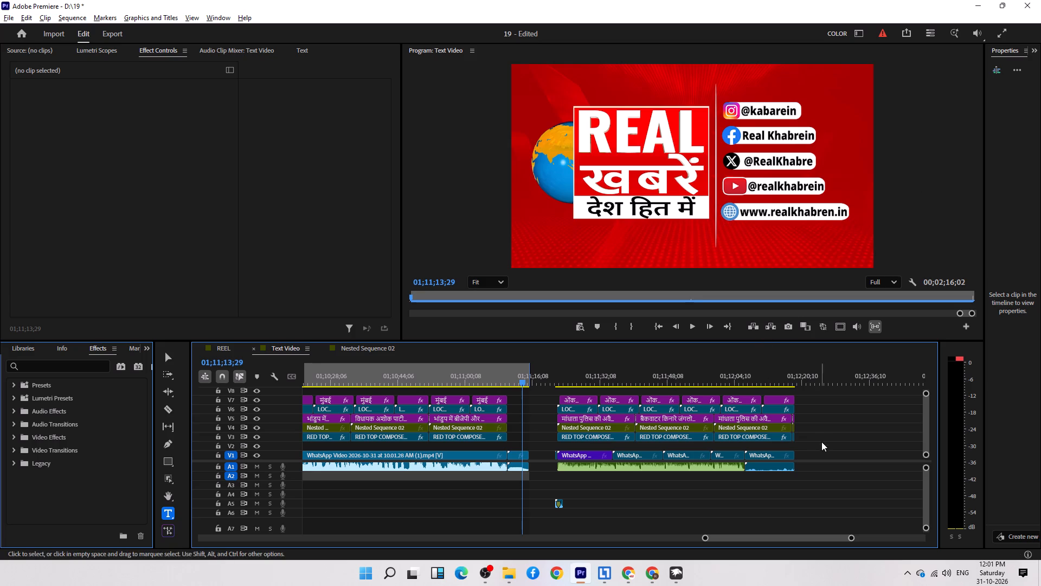
pyautogui.moveTo(535, 440); pyautogui.dragTo(521, 473)
pyautogui.hotkey('ctrl', 'c')
pyautogui.press('End')
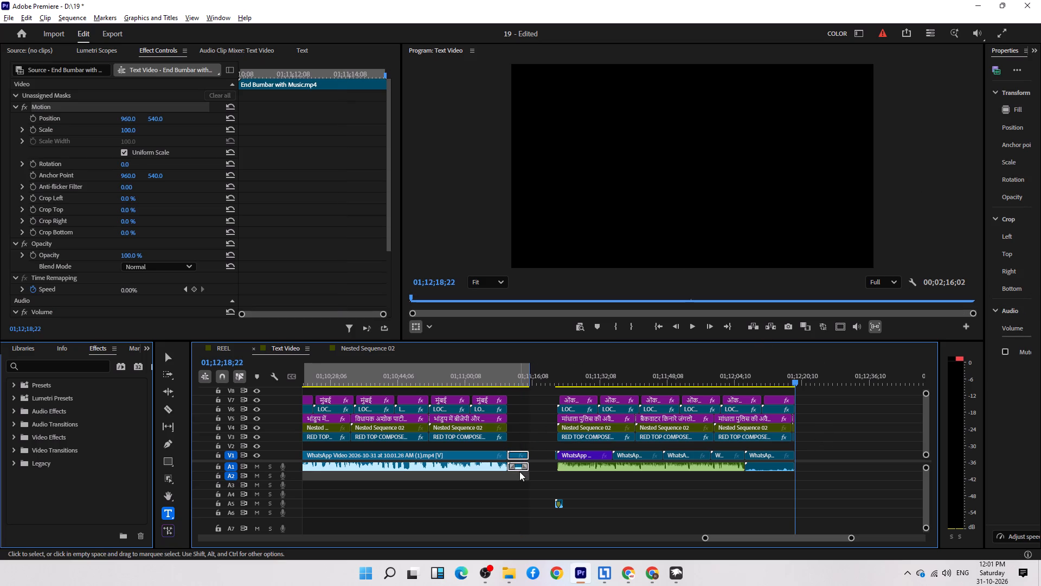
pyautogui.hotkey('ctrl', 'v')
# Set the in/out range to the entire Omkareshwar segment, including its end bumper and opening audio clip.
pyautogui.moveTo(860, 389); pyautogui.dragTo(562, 505)
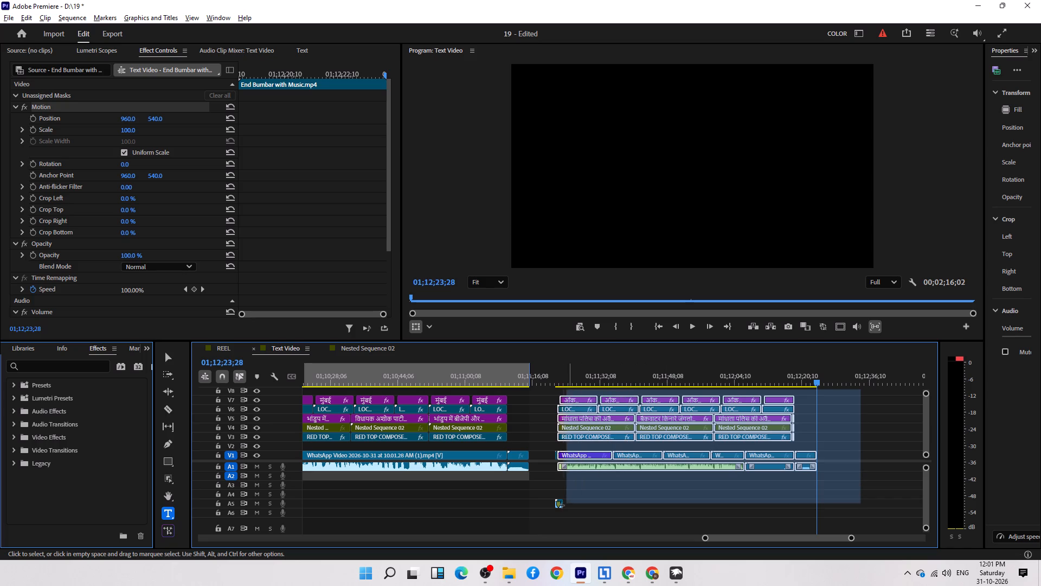
pyautogui.moveTo(562, 505); pyautogui.dragTo(552, 511)
pyautogui.press('/')
# Export the marked Omkareshwar range as a media file named 7 in D:\OCT\31.
pyautogui.hotkey('ctrl', 'm')
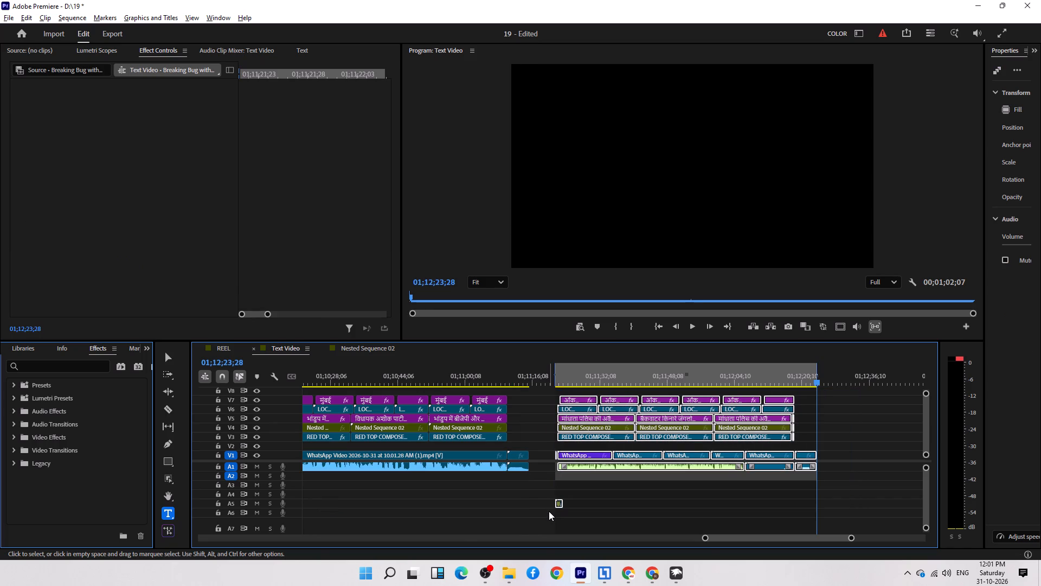
pyautogui.click(660, 302)
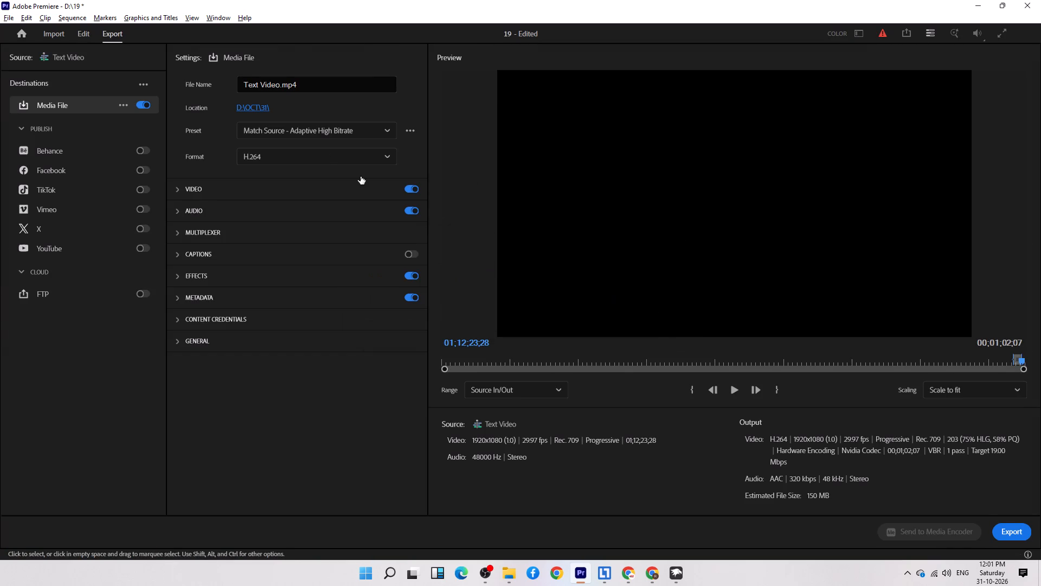
pyautogui.click(259, 108)
pyautogui.click(1040, 0)
pyautogui.tripleClick(294, 86)
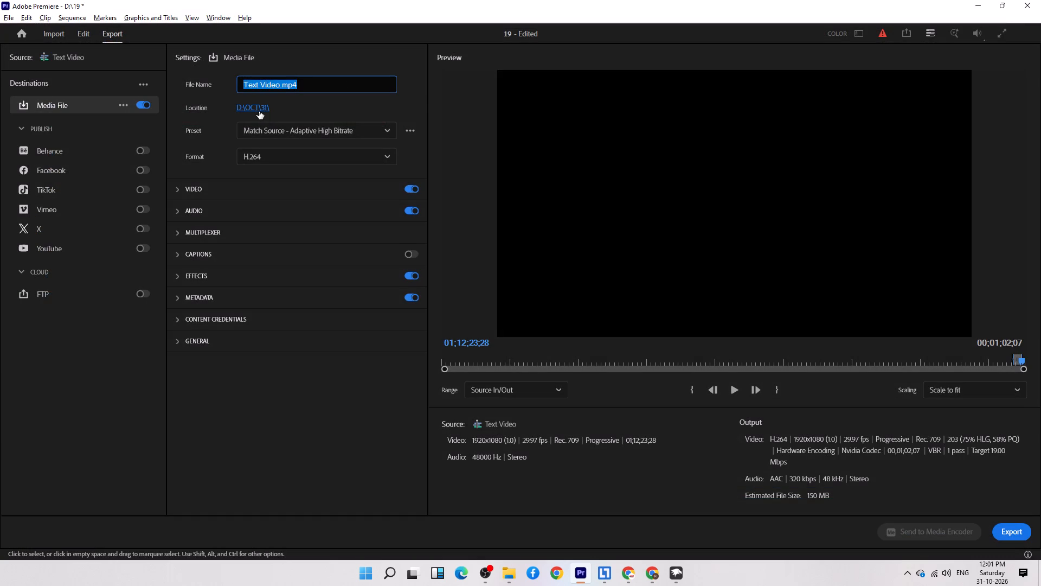
pyautogui.press('7')
pyautogui.press('Return')
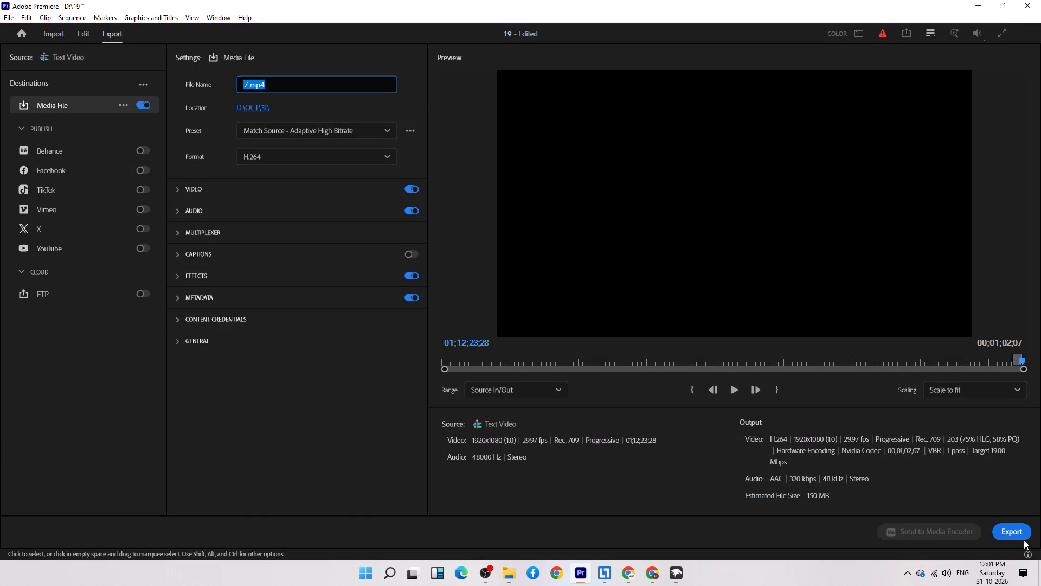